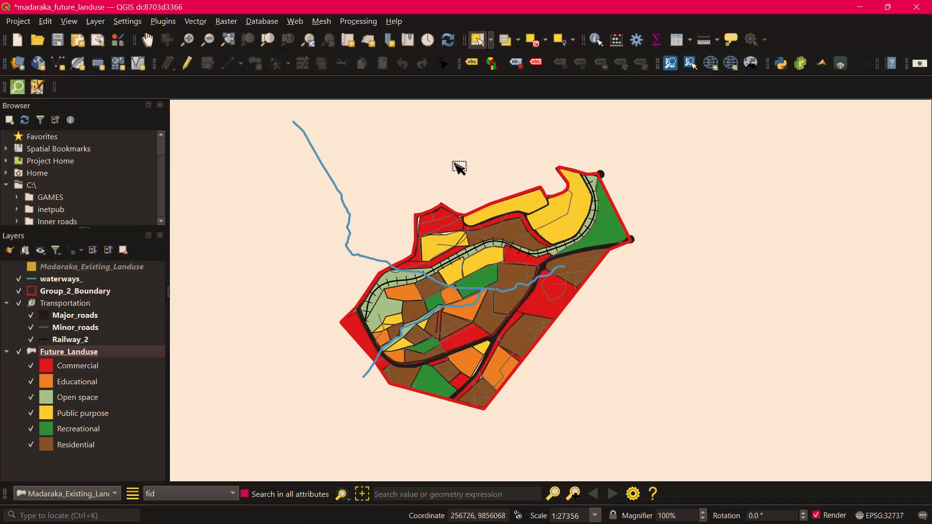
Save the current madaraka_future_landuse project.
{"action": "left_click", "coordinate": [25, 18]}
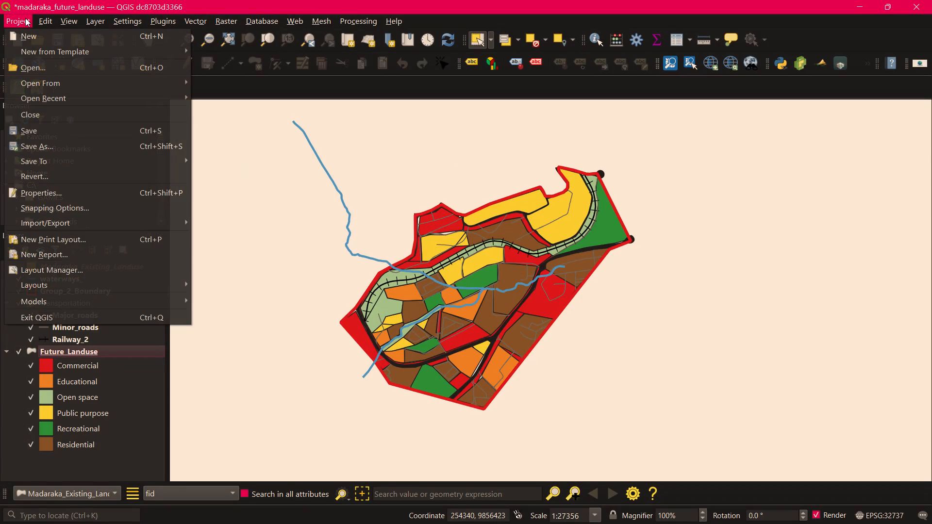
{"action": "left_click", "coordinate": [67, 134]}
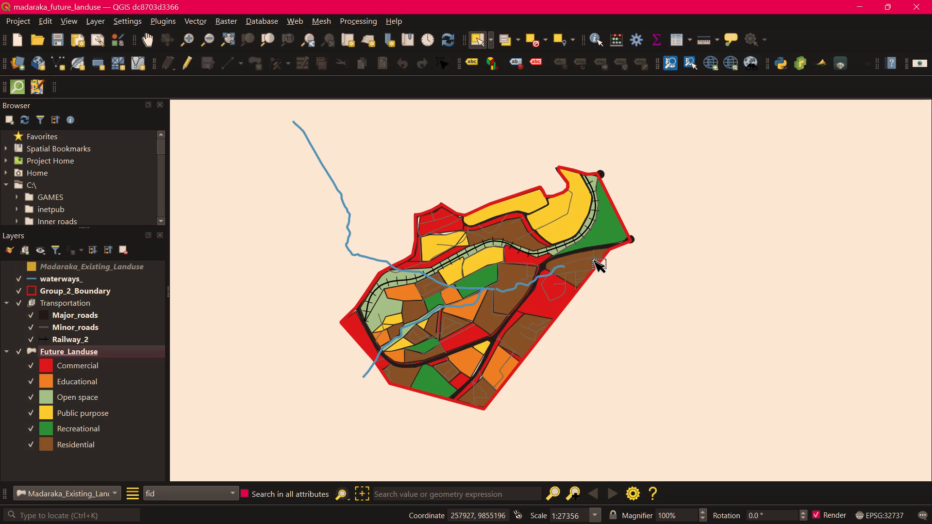
Select the waterways_ layer and choose a layer action for it, with the map focused on the waterway's eastern end.
{"action": "scroll", "coordinate": [570, 273], "scroll_direction": "up", "scroll_amount": 3}
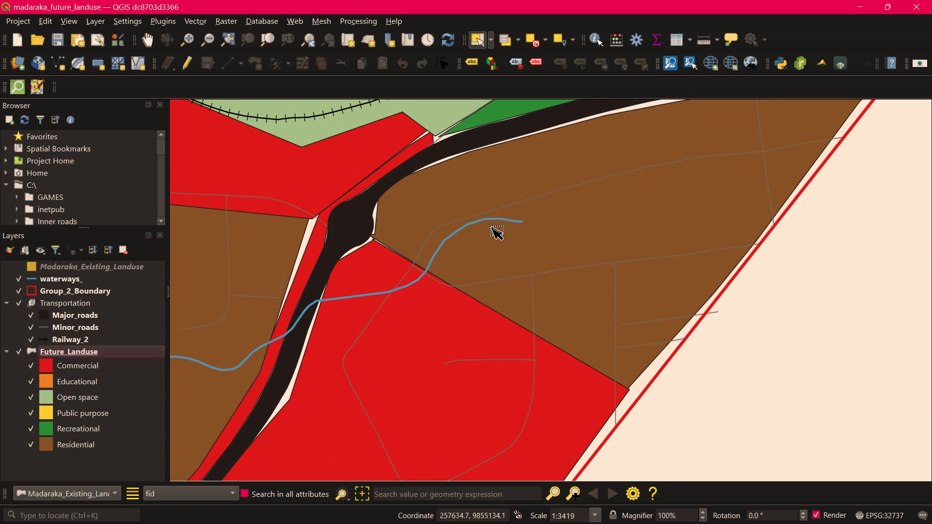
{"action": "scroll", "coordinate": [492, 227], "scroll_direction": "down", "scroll_amount": 1}
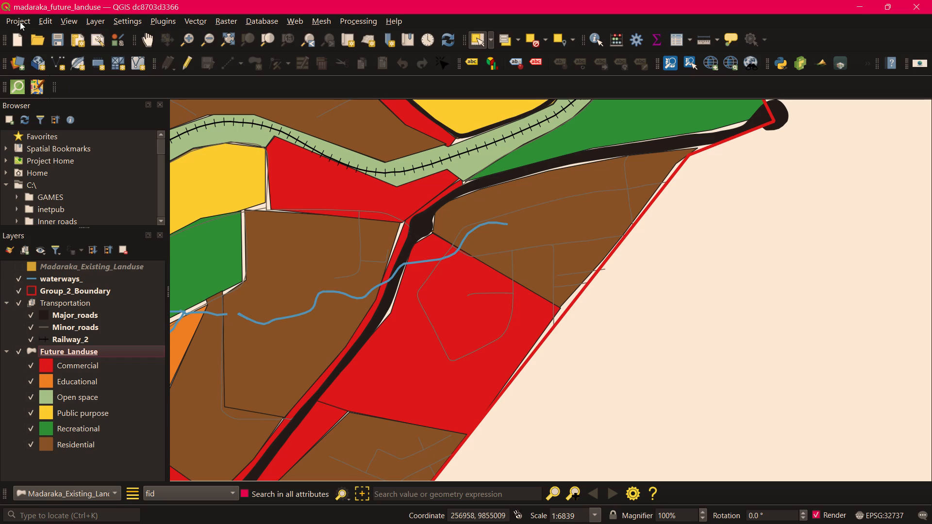
{"action": "left_click", "coordinate": [146, 36]}
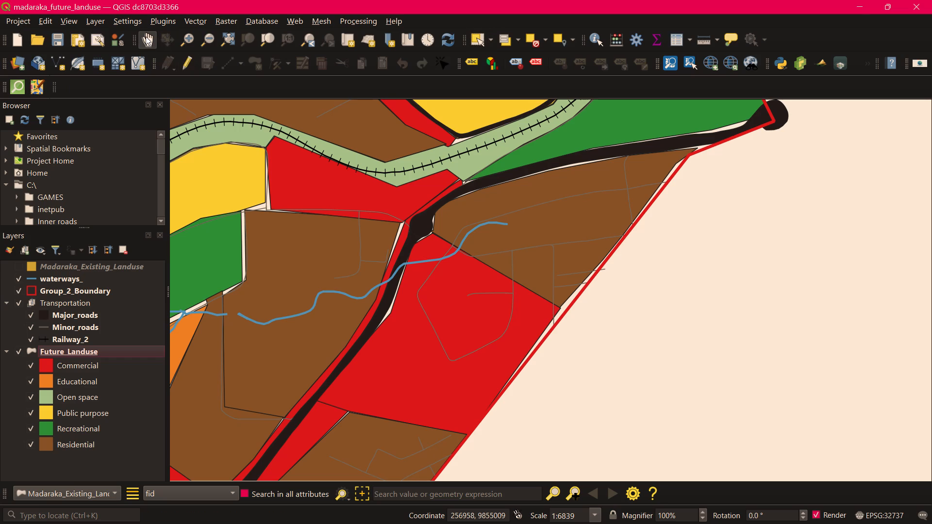
{"action": "middle_click_drag", "start_coordinate": [484, 308], "coordinate": [586, 339]}
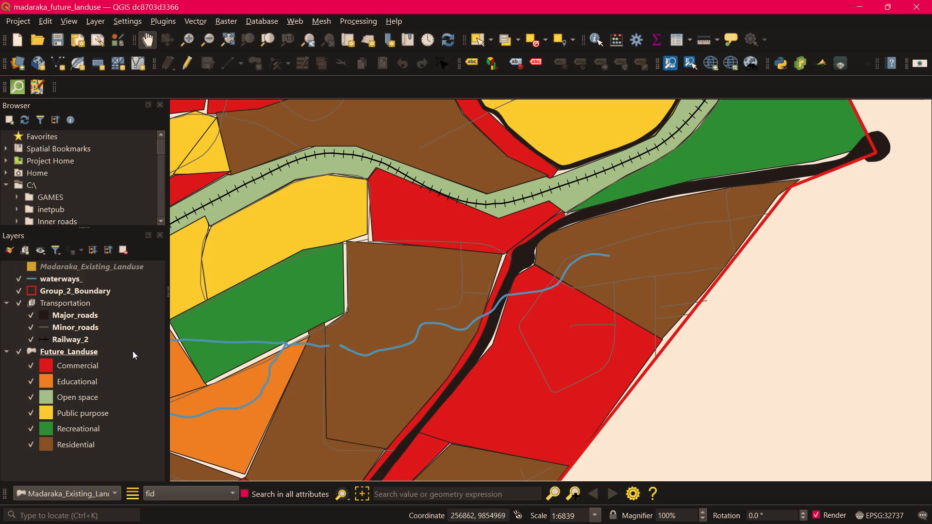
{"action": "left_click", "coordinate": [50, 278]}
{"action": "right_click", "coordinate": [50, 278]}
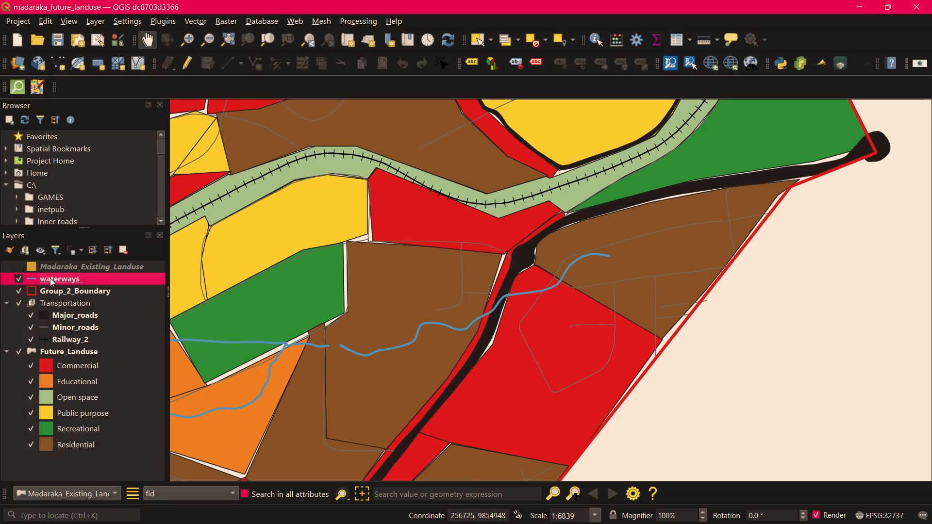
{"action": "left_click", "coordinate": [114, 334]}
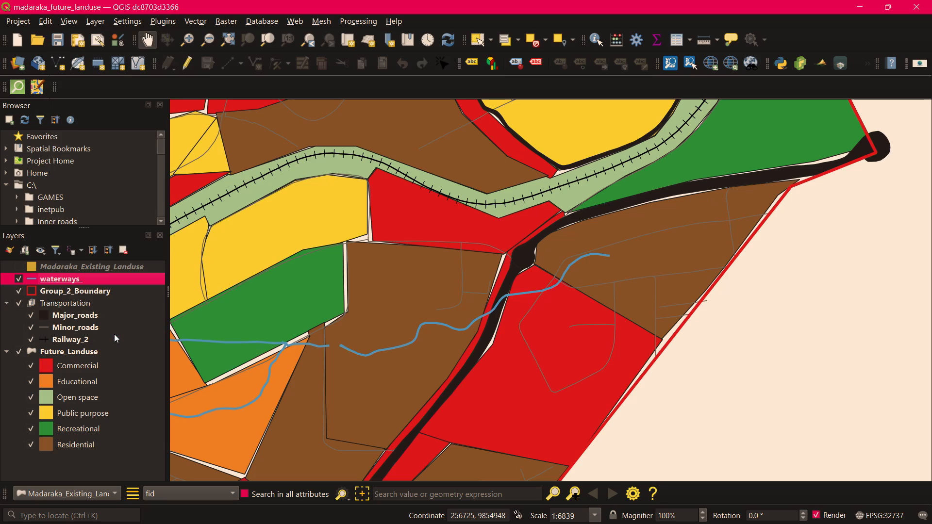
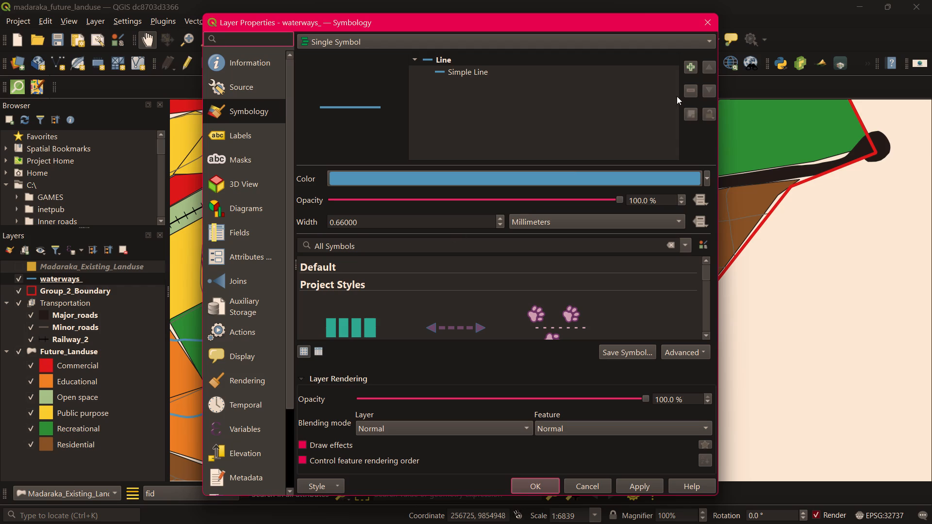
Close the waterways_ layer properties and turn on editing for the waterways_ layer.
{"action": "left_click", "coordinate": [706, 19]}
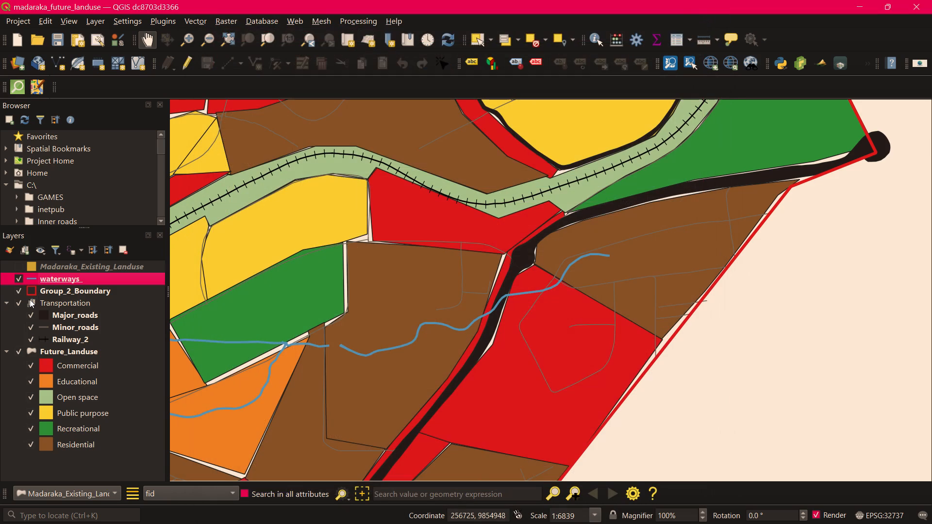
{"action": "left_click", "coordinate": [73, 277]}
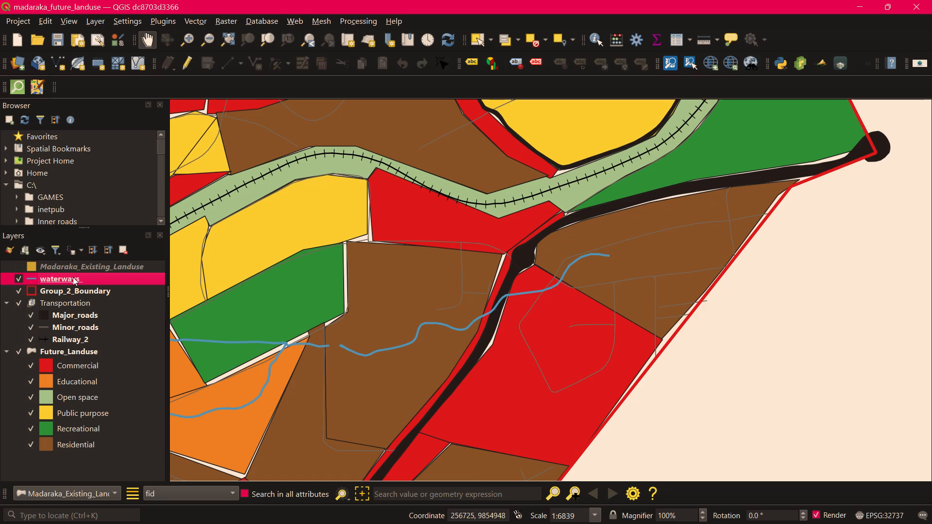
{"action": "left_click", "coordinate": [190, 62]}
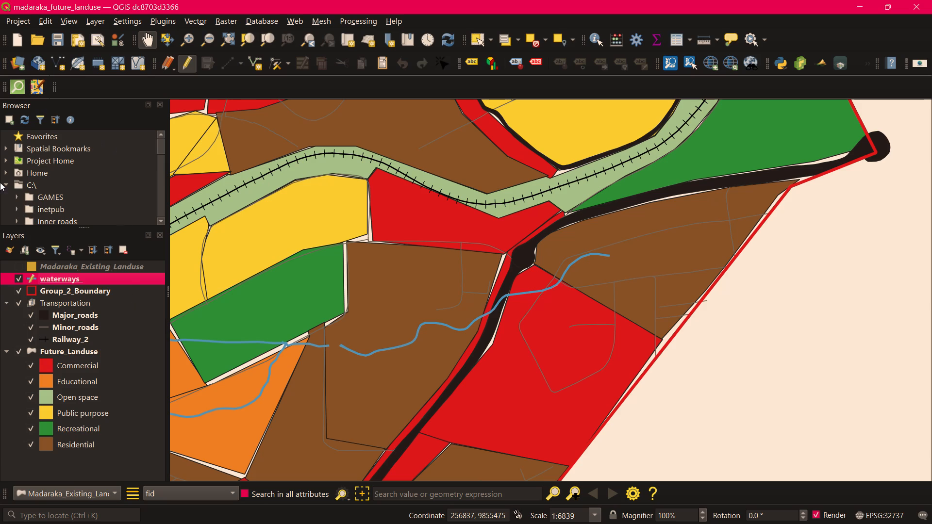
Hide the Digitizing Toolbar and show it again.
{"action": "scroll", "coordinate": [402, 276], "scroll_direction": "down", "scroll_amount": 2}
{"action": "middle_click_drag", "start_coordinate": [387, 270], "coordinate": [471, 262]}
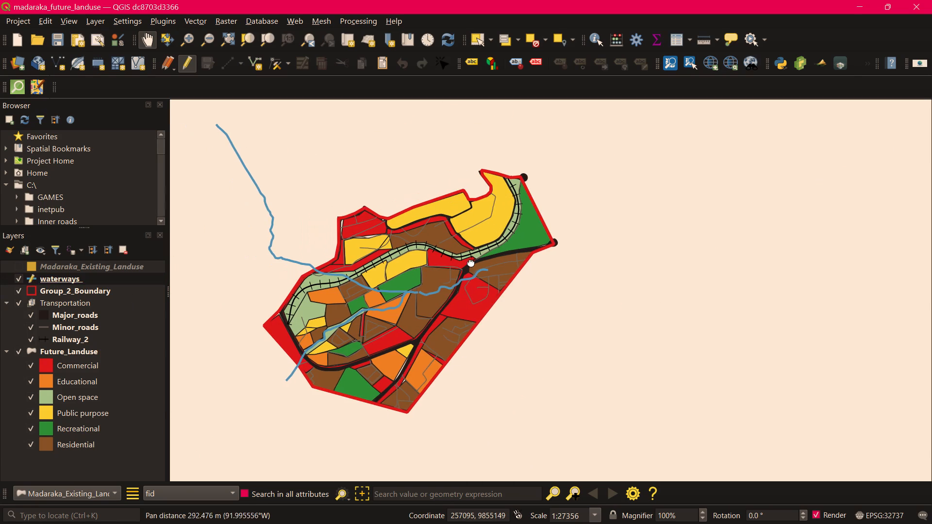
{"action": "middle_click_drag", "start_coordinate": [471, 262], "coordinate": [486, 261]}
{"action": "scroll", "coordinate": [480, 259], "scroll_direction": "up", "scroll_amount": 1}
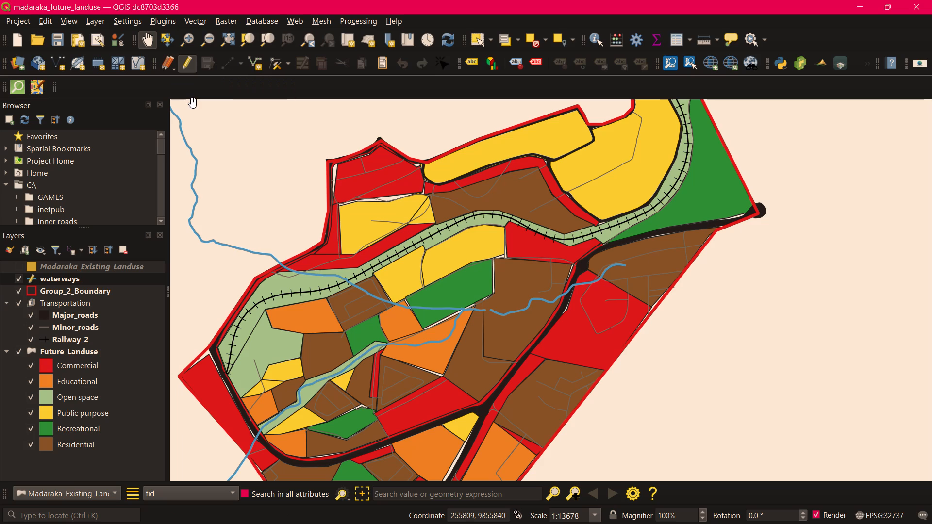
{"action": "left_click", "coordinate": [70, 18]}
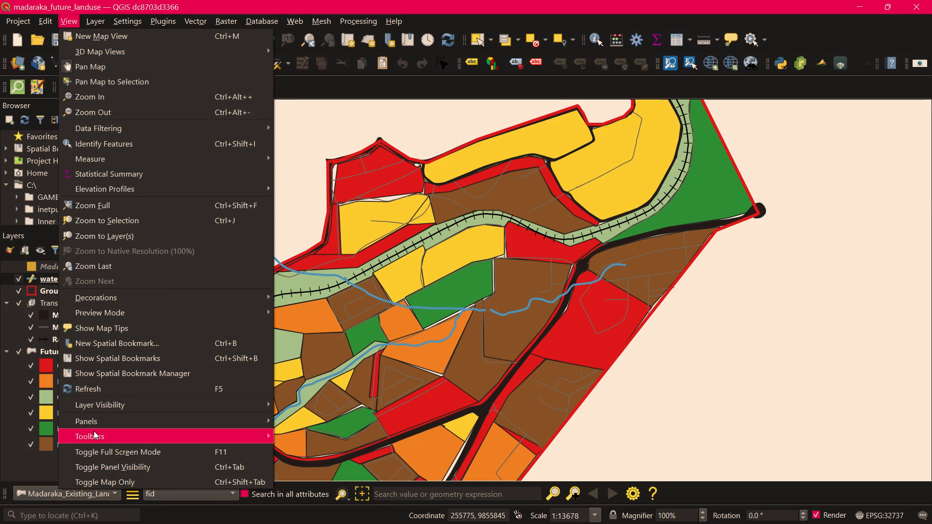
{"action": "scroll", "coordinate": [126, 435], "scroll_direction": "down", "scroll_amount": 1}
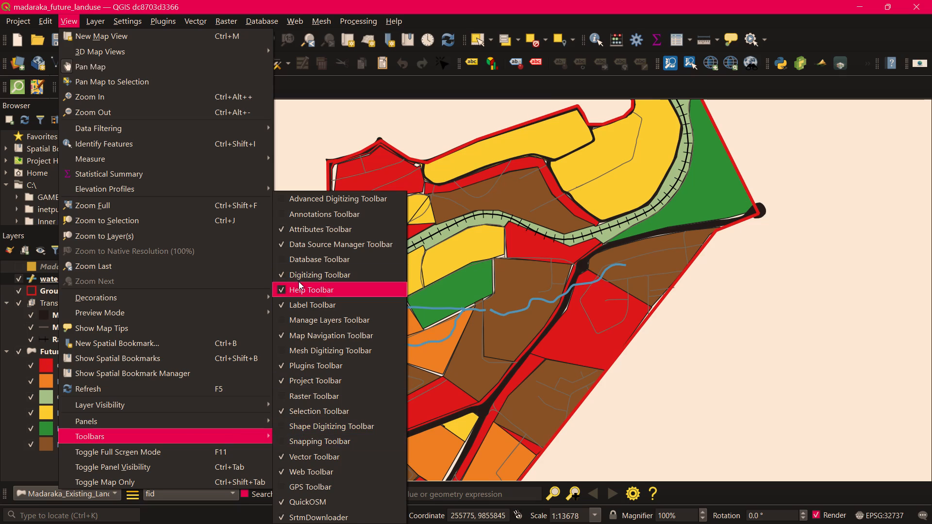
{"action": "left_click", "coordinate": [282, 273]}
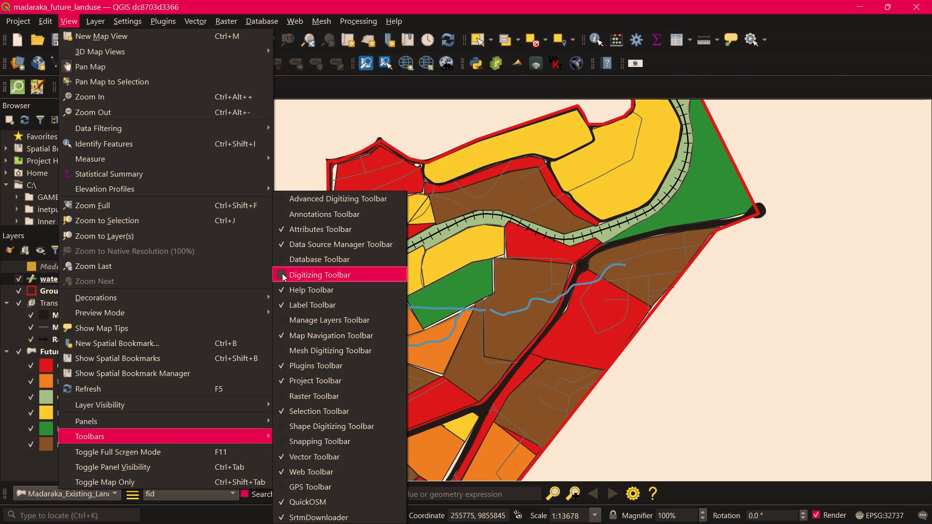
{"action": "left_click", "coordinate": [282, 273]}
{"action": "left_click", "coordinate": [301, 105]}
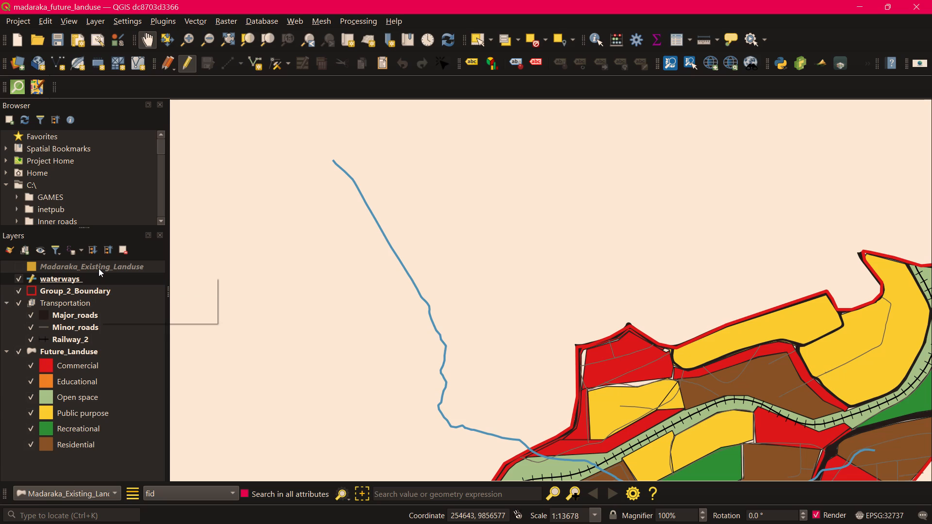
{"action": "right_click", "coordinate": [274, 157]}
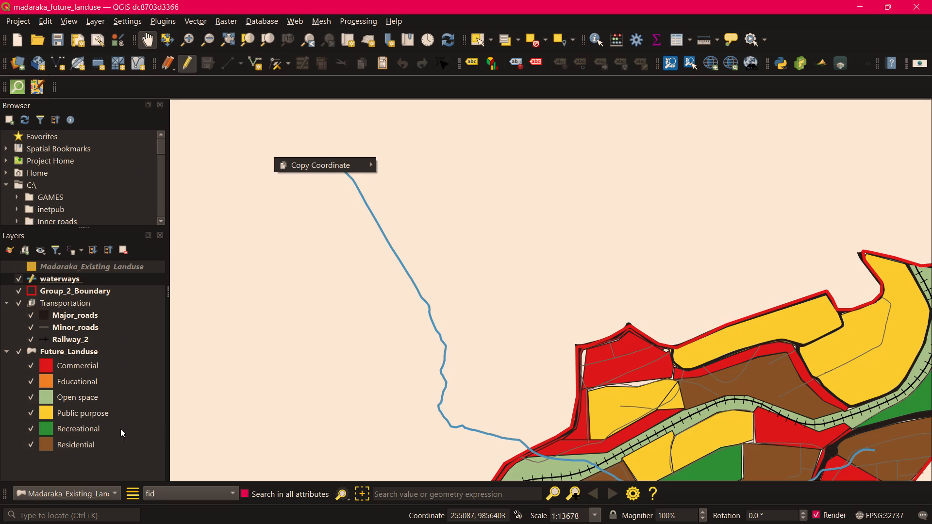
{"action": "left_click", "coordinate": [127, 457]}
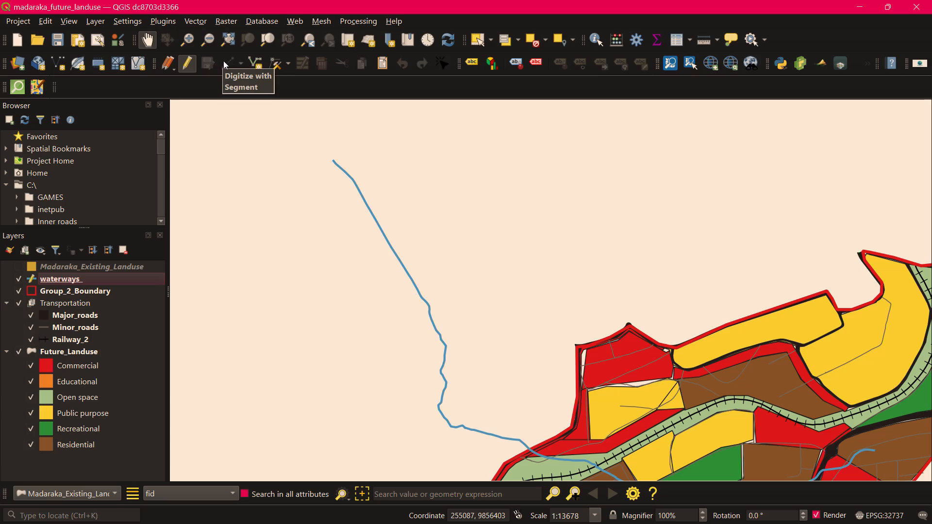
Use the Vertex Tool to pick up the end vertex at the eastern end of the waterway line for moving.
{"action": "left_click", "coordinate": [270, 61]}
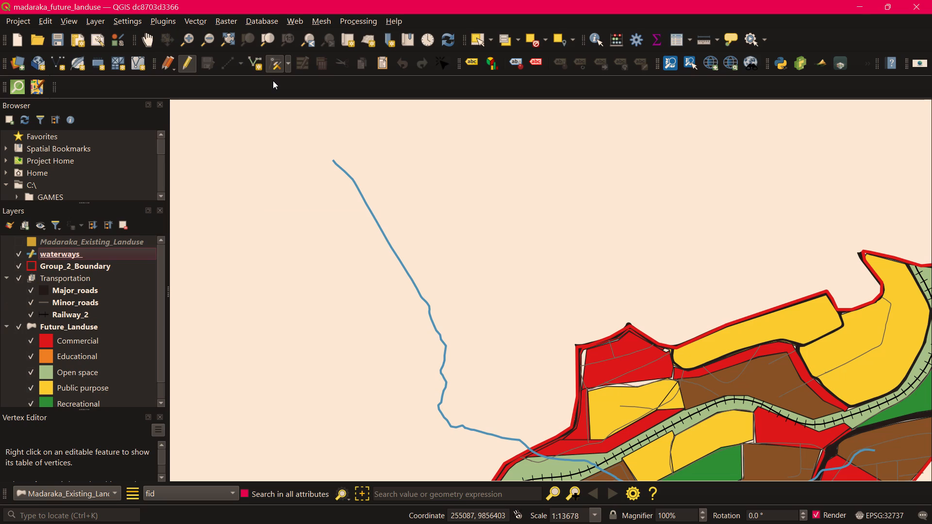
{"action": "middle_click_drag", "start_coordinate": [732, 363], "coordinate": [674, 318]}
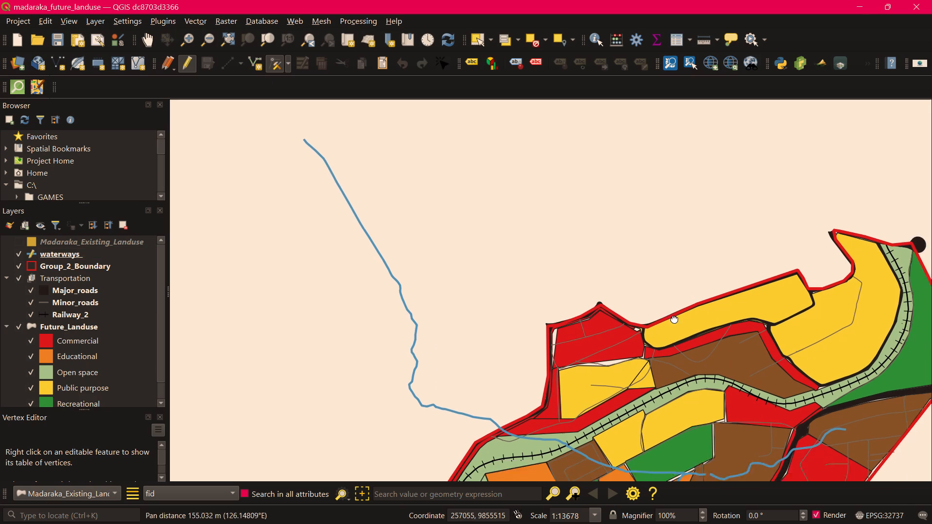
{"action": "middle_click_drag", "start_coordinate": [674, 318], "coordinate": [456, 165]}
{"action": "scroll", "coordinate": [597, 252], "scroll_direction": "up", "scroll_amount": 1}
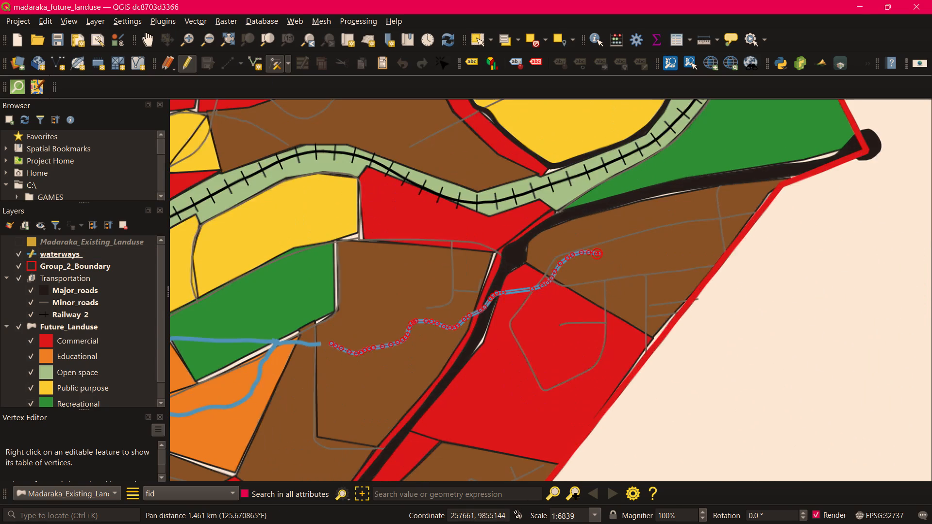
{"action": "scroll", "coordinate": [597, 252], "scroll_direction": "up", "scroll_amount": 1}
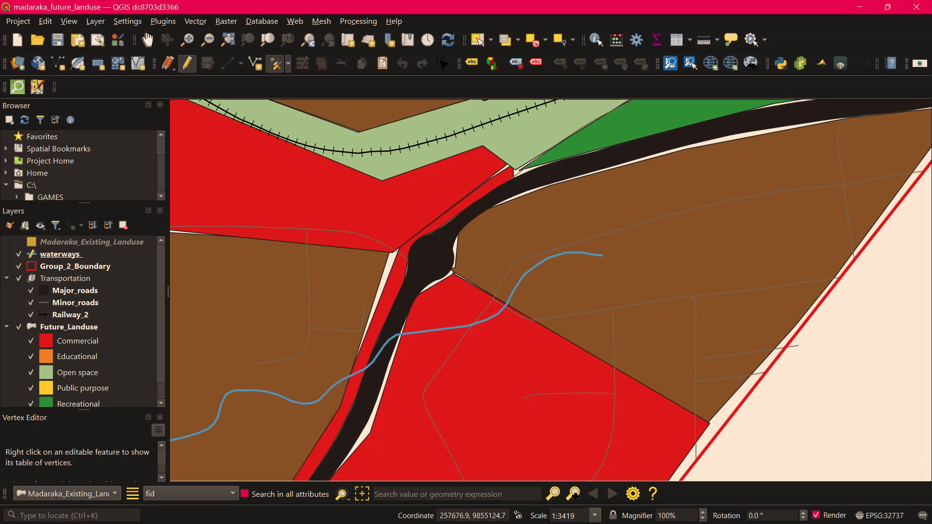
{"action": "scroll", "coordinate": [609, 271], "scroll_direction": "up", "scroll_amount": 3}
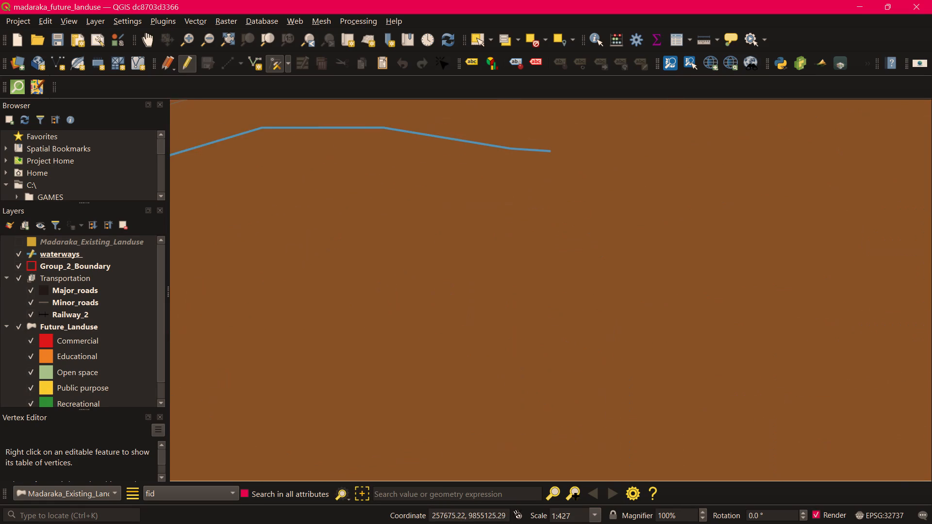
{"action": "left_click", "coordinate": [549, 150]}
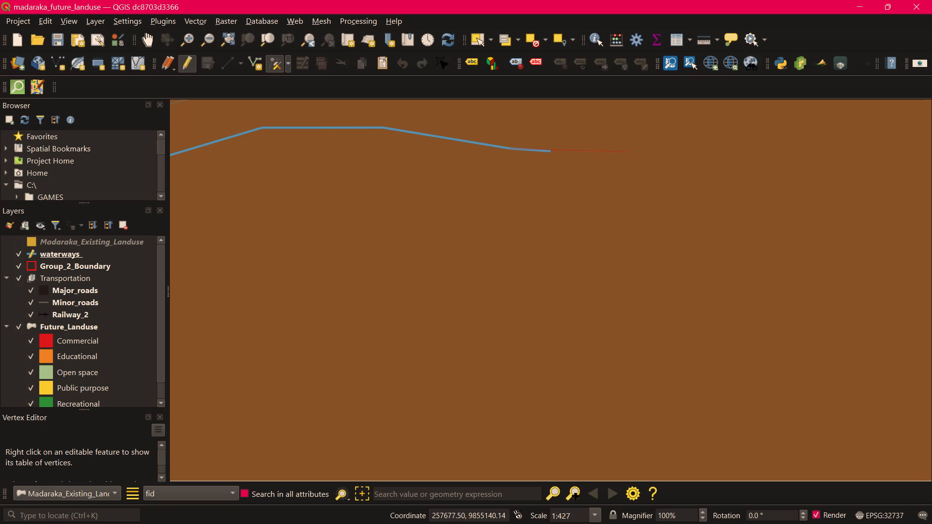
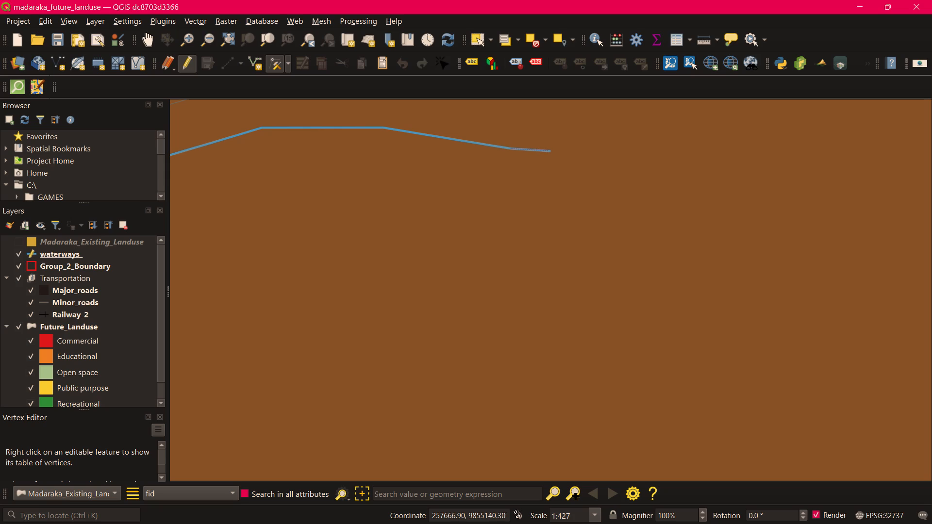
Move the waterway line's eastern end vertex farther east in stages, keeping the last segment nearly horizontal.
{"action": "left_click_drag", "start_coordinate": [548, 151], "coordinate": [619, 151]}
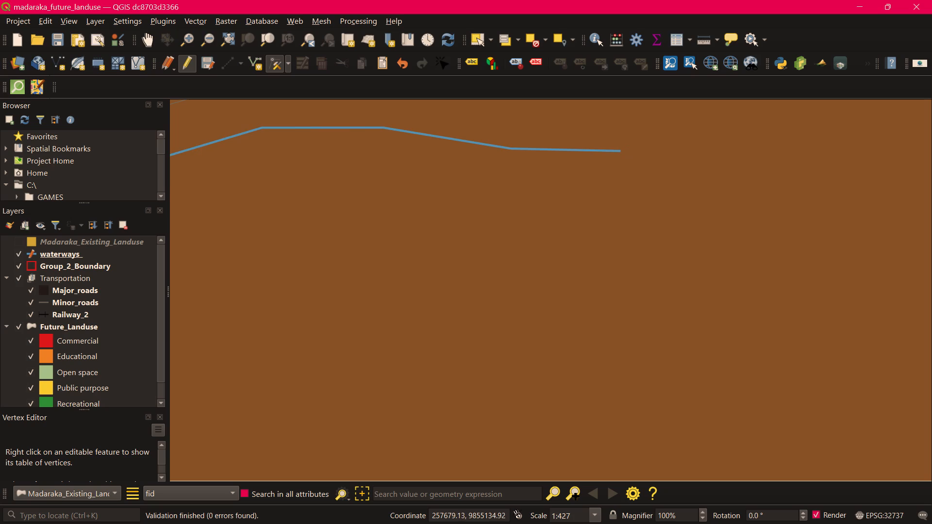
{"action": "scroll", "coordinate": [640, 190], "scroll_direction": "down", "scroll_amount": 3}
{"action": "scroll", "coordinate": [569, 246], "scroll_direction": "down", "scroll_amount": 1}
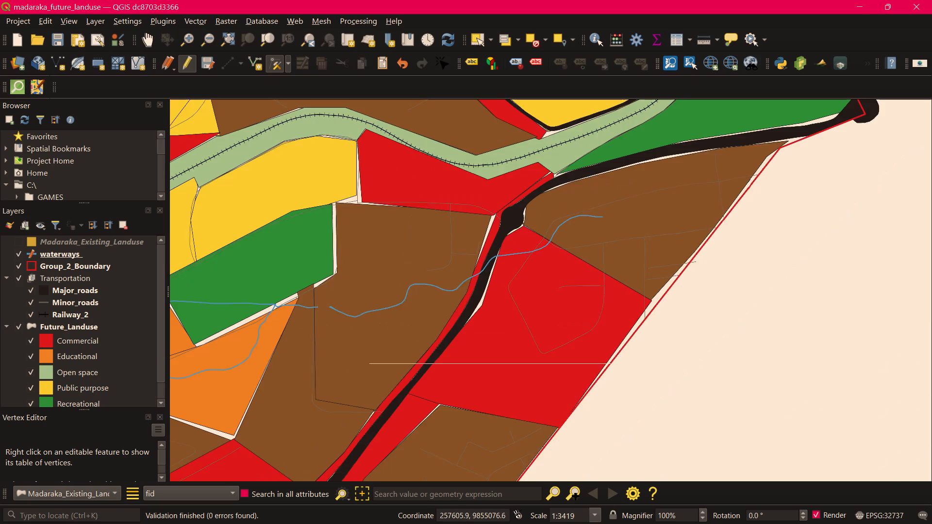
{"action": "scroll", "coordinate": [610, 219], "scroll_direction": "up", "scroll_amount": 2}
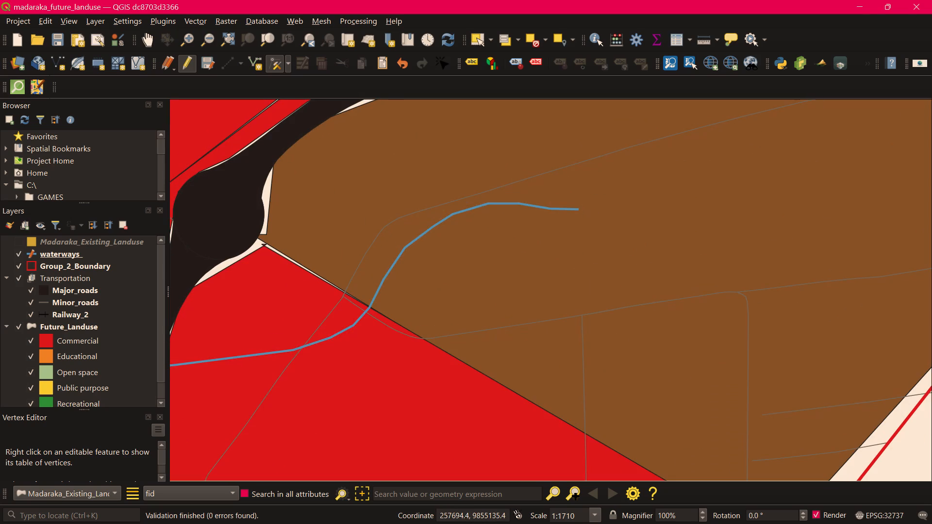
{"action": "left_click_drag", "start_coordinate": [578, 208], "coordinate": [593, 208]}
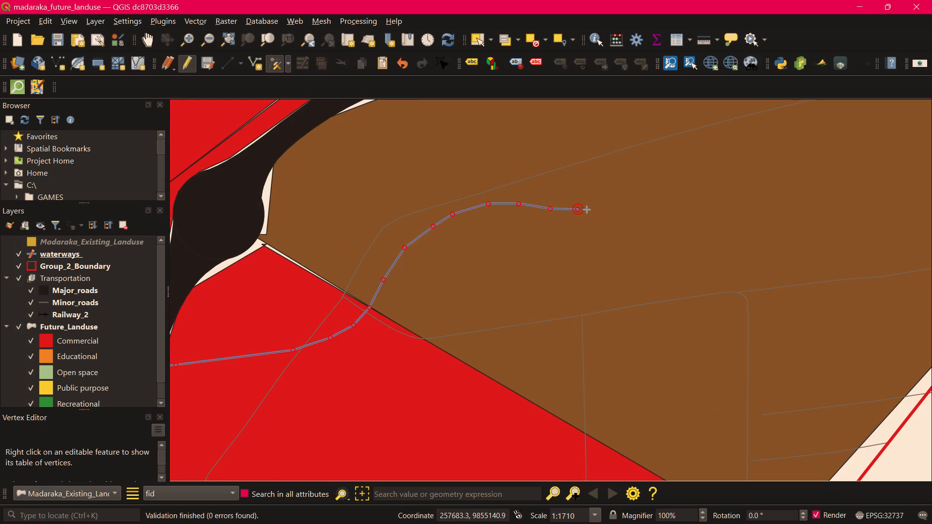
{"action": "left_click_drag", "start_coordinate": [593, 208], "coordinate": [603, 210]}
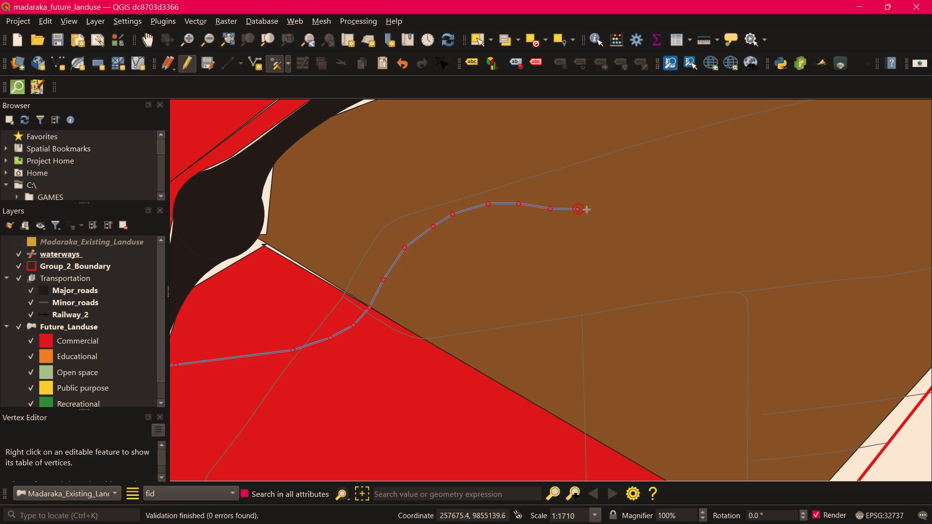
{"action": "left_click", "coordinate": [576, 209]}
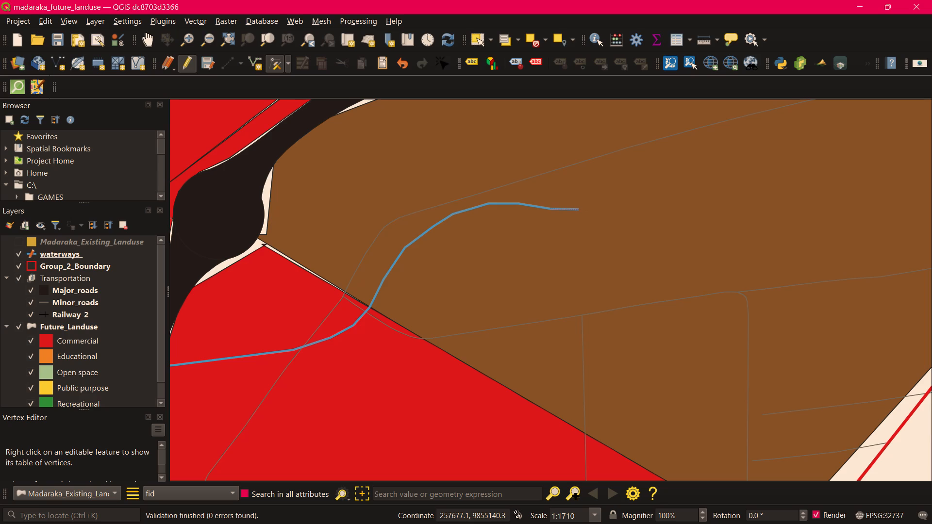
{"action": "left_click_drag", "start_coordinate": [578, 209], "coordinate": [646, 216]}
{"action": "left_click_drag", "start_coordinate": [646, 216], "coordinate": [648, 221]}
{"action": "scroll", "coordinate": [648, 221], "scroll_direction": "up", "scroll_amount": 2}
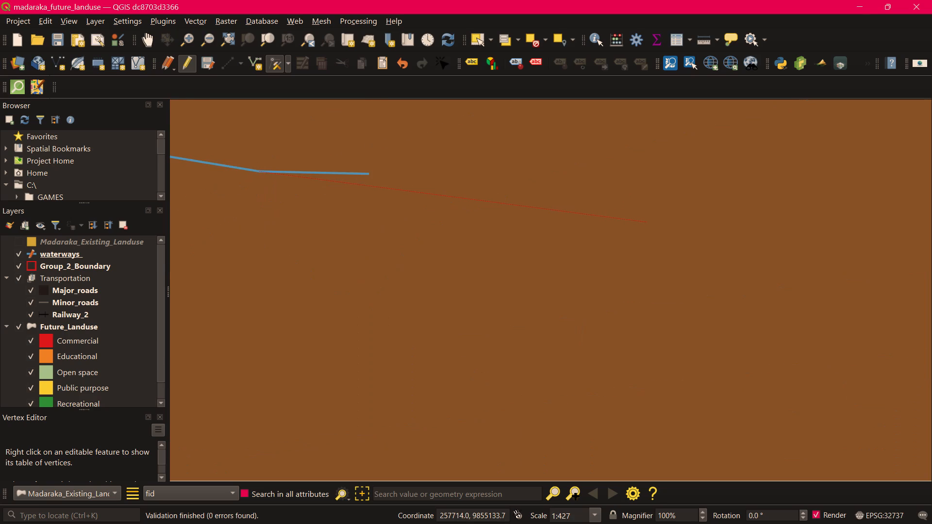
{"action": "left_click_drag", "start_coordinate": [648, 221], "coordinate": [642, 200]}
{"action": "scroll", "coordinate": [648, 221], "scroll_direction": "down", "scroll_amount": 1}
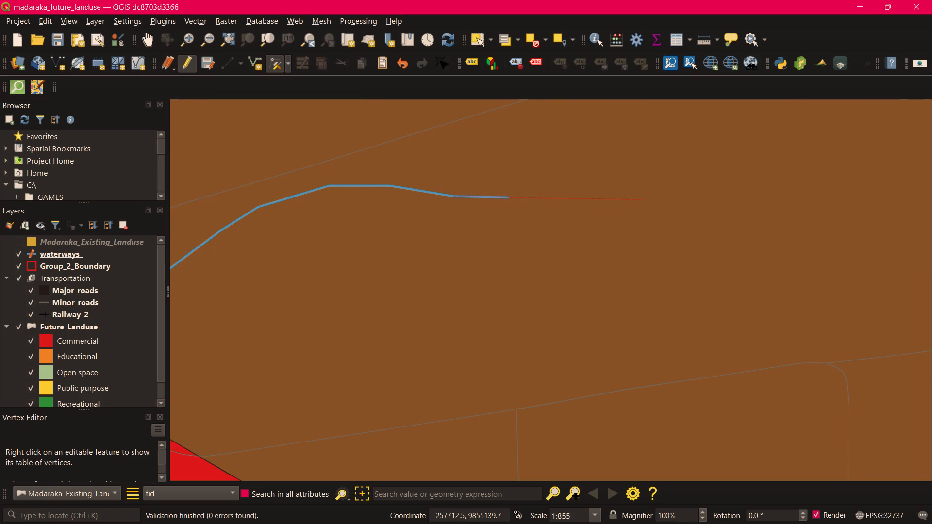
{"action": "left_click_drag", "start_coordinate": [642, 200], "coordinate": [506, 197]}
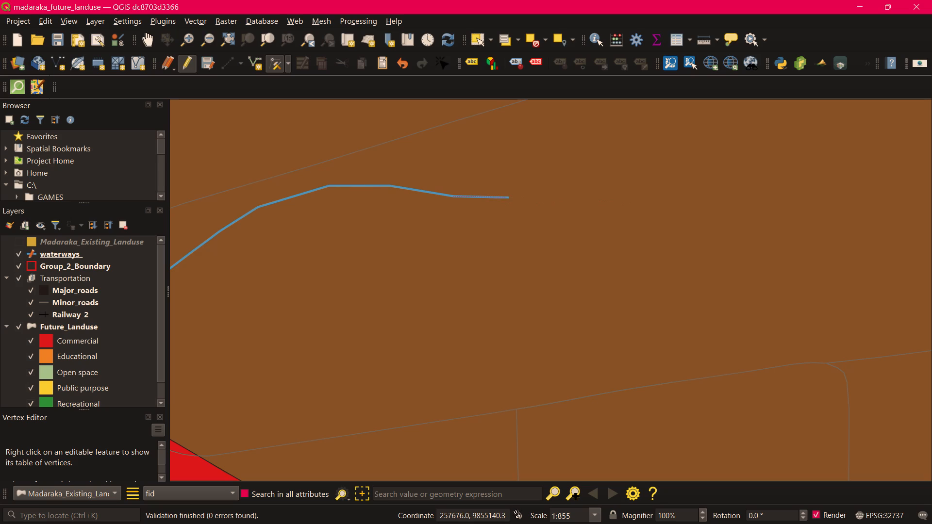
{"action": "left_click_drag", "start_coordinate": [506, 197], "coordinate": [527, 197]}
{"action": "left_click_drag", "start_coordinate": [527, 197], "coordinate": [529, 198]}
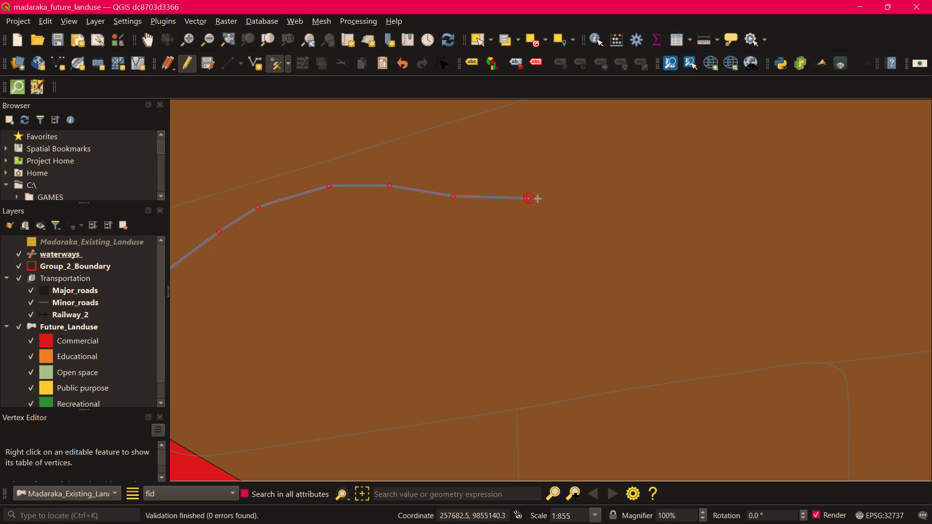
Move the western end vertex of the eastern waterway line westward to join the neighbouring waterway's end, closing the gap between them.
{"action": "scroll", "coordinate": [672, 293], "scroll_direction": "down", "scroll_amount": 2}
{"action": "scroll", "coordinate": [682, 331], "scroll_direction": "down", "scroll_amount": 1}
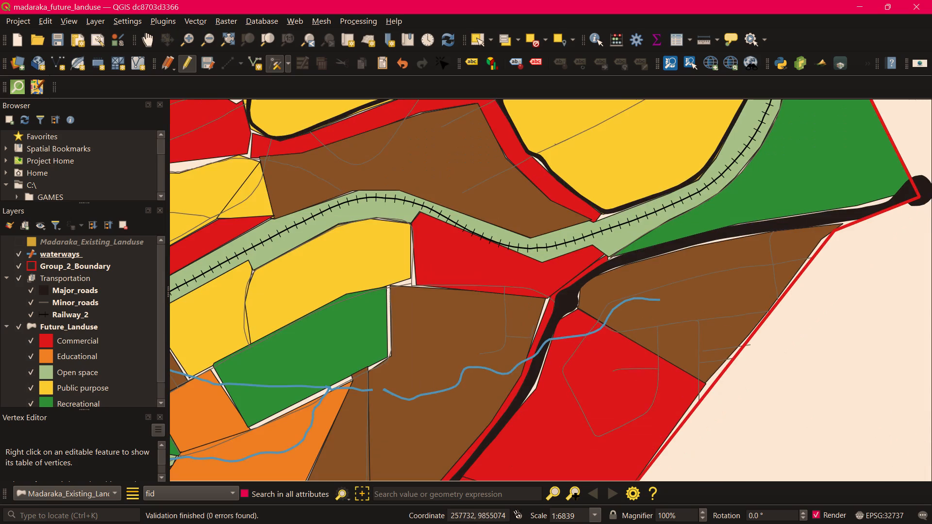
{"action": "scroll", "coordinate": [682, 331], "scroll_direction": "down", "scroll_amount": 1}
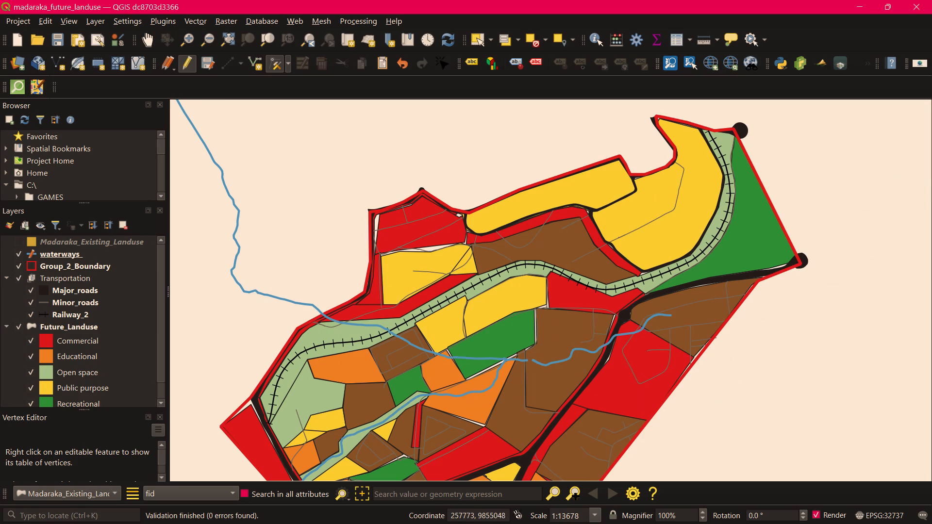
{"action": "scroll", "coordinate": [529, 360], "scroll_direction": "up", "scroll_amount": 2}
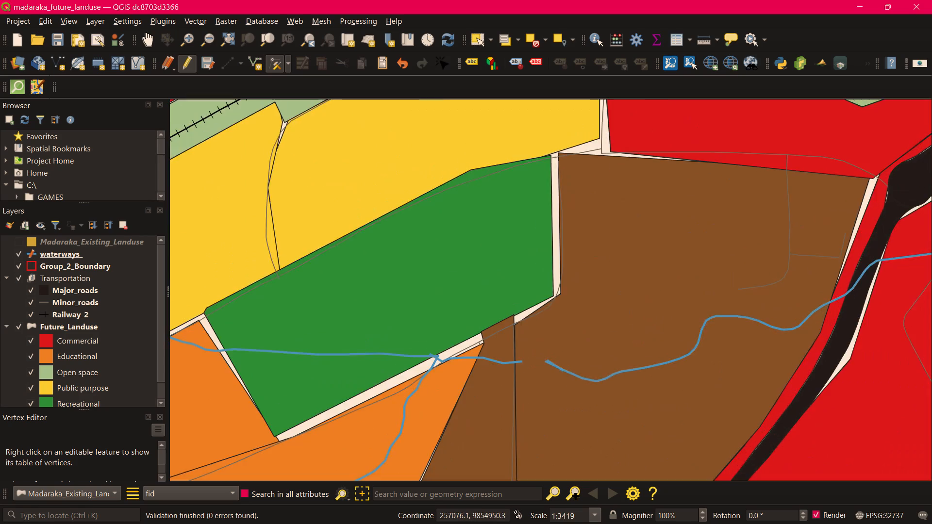
{"action": "scroll", "coordinate": [533, 358], "scroll_direction": "up", "scroll_amount": 1}
{"action": "left_click", "coordinate": [565, 364]}
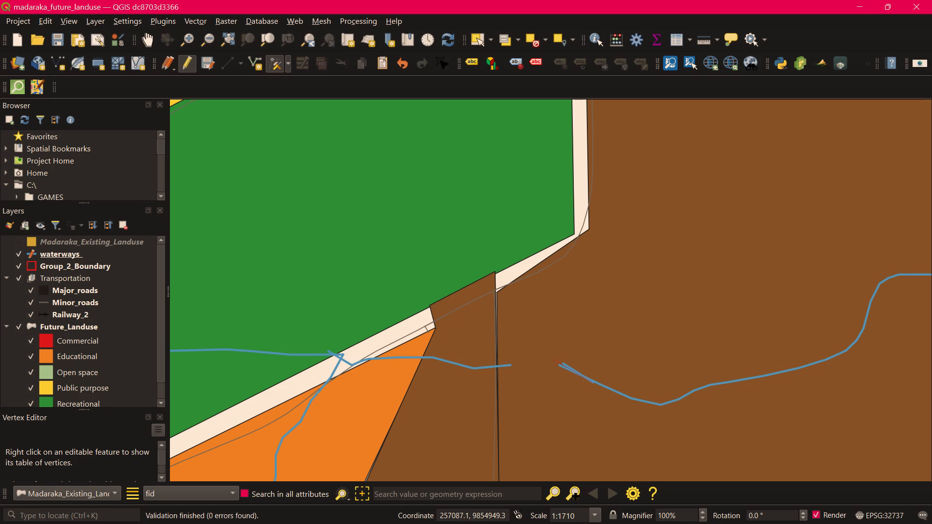
{"action": "left_click", "coordinate": [550, 361]}
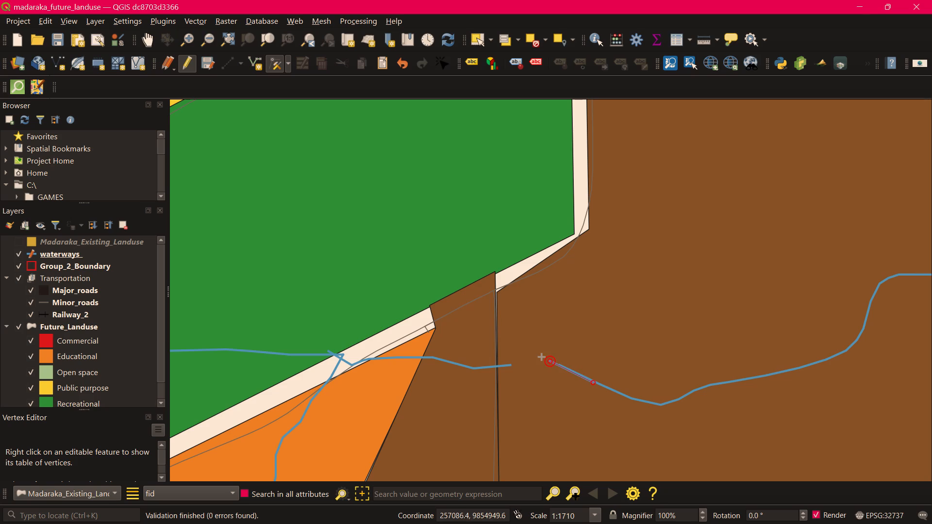
{"action": "left_click", "coordinate": [549, 360]}
{"action": "left_click", "coordinate": [533, 362]}
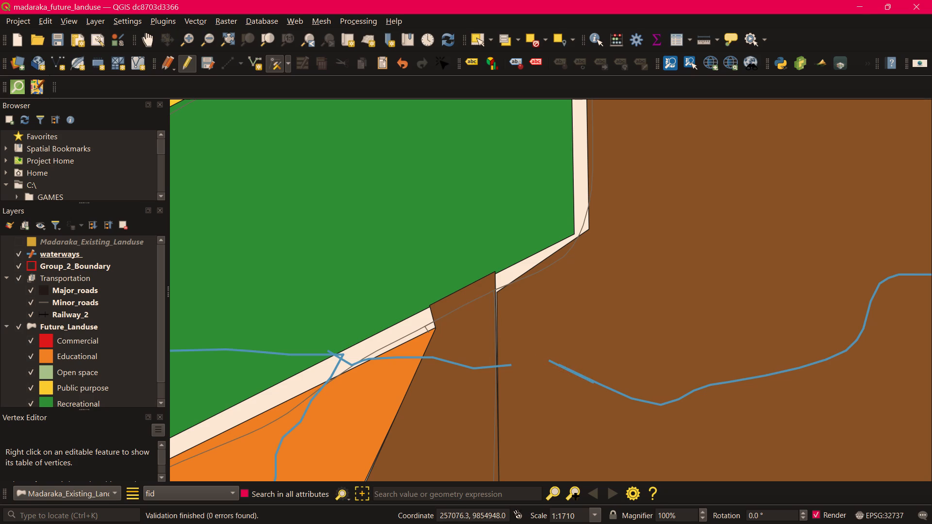
{"action": "left_click", "coordinate": [534, 362]}
{"action": "left_click", "coordinate": [510, 364]}
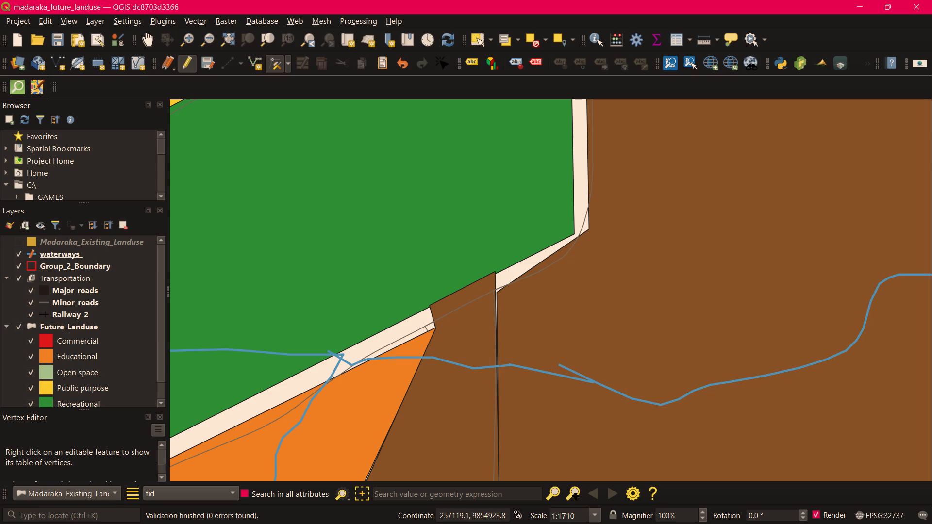
Extend the waterway's eastern end vertex farther east across the brown land-use area in two successive moves.
{"action": "scroll", "coordinate": [613, 407], "scroll_direction": "down", "scroll_amount": 2}
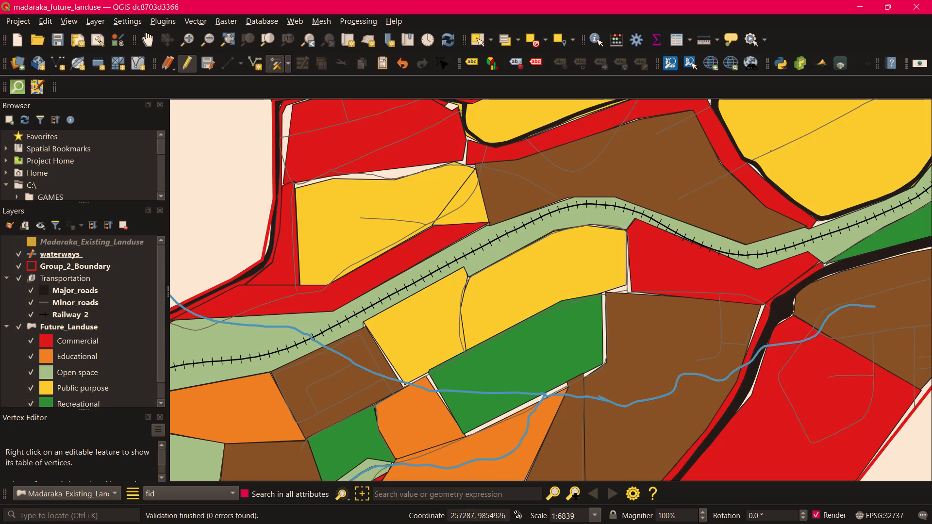
{"action": "middle_click_drag", "start_coordinate": [691, 406], "coordinate": [424, 409]}
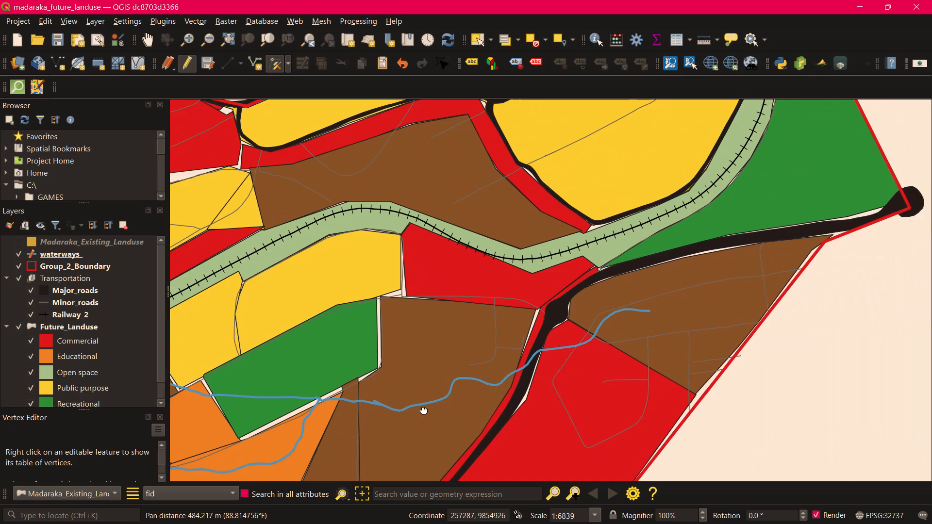
{"action": "middle_click_drag", "start_coordinate": [424, 409], "coordinate": [425, 409]}
{"action": "scroll", "coordinate": [619, 295], "scroll_direction": "up", "scroll_amount": 2}
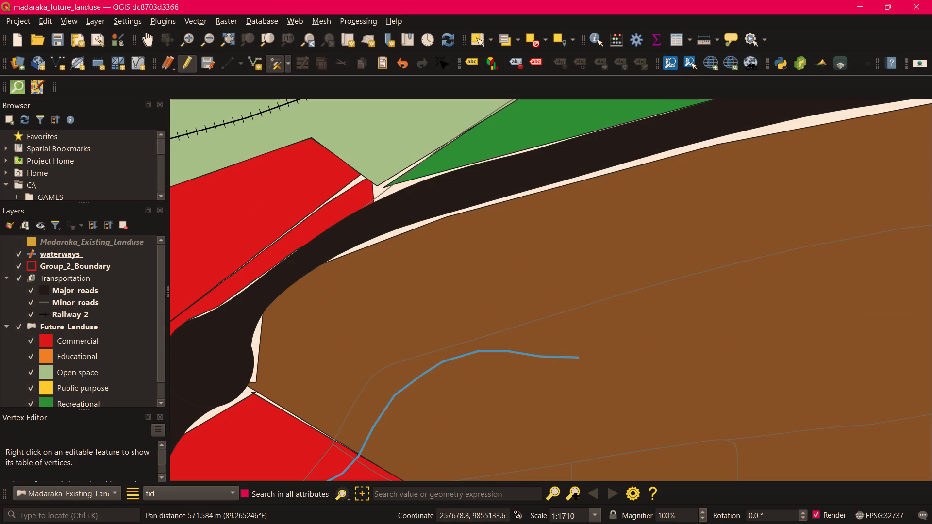
{"action": "left_click", "coordinate": [576, 357]}
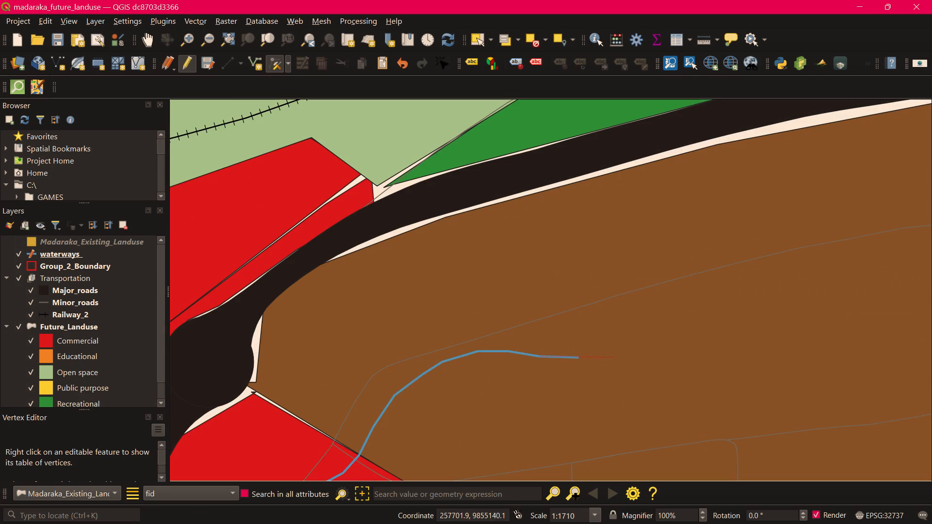
{"action": "left_click", "coordinate": [616, 359]}
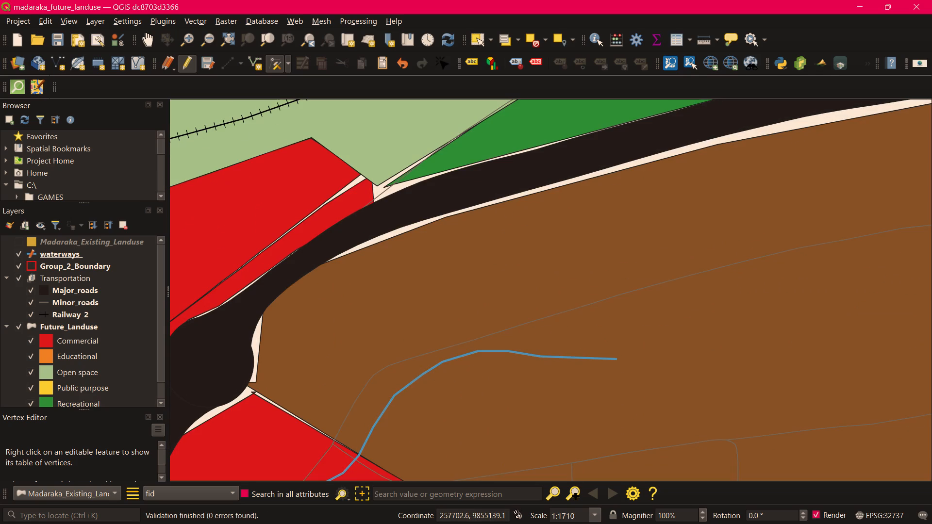
{"action": "left_click", "coordinate": [616, 359]}
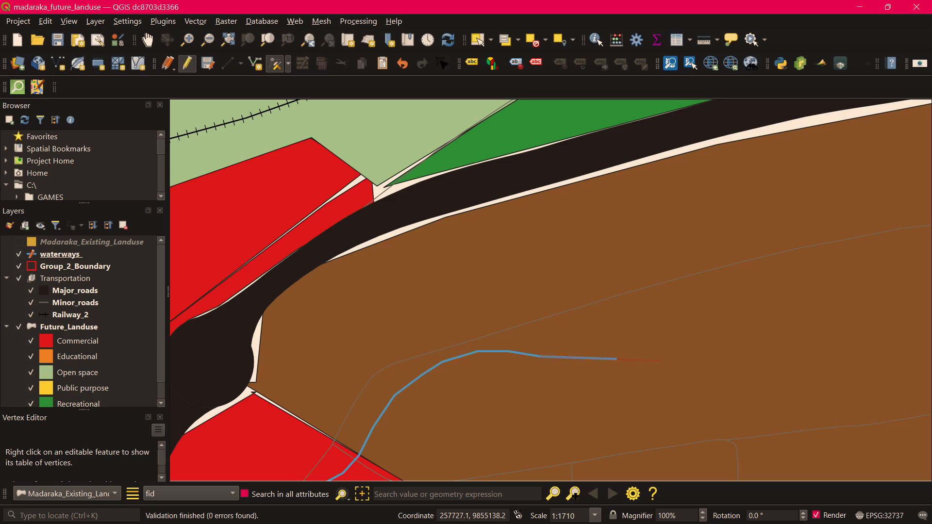
{"action": "left_click", "coordinate": [662, 361]}
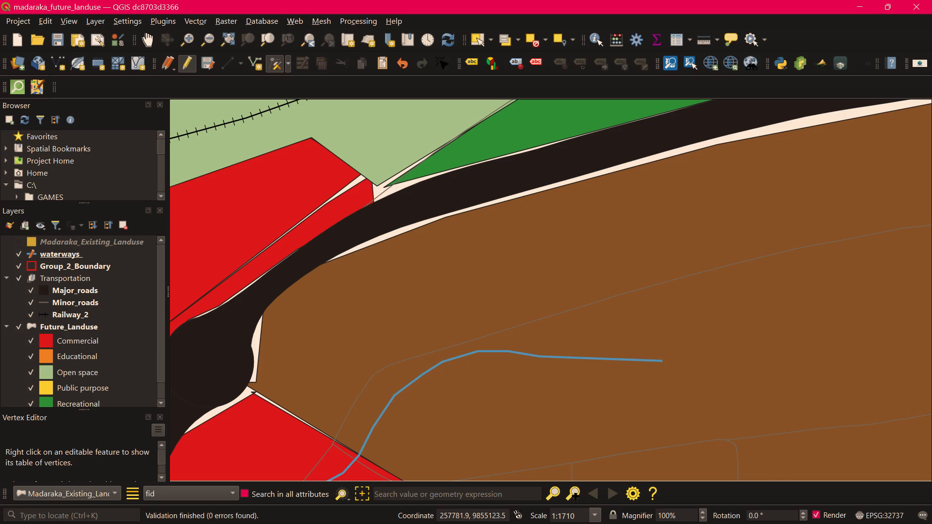
Save the madaraka_future_landuse project.
{"action": "scroll", "coordinate": [763, 388], "scroll_direction": "down", "scroll_amount": 1}
{"action": "middle_click_drag", "start_coordinate": [766, 398], "coordinate": [681, 402]}
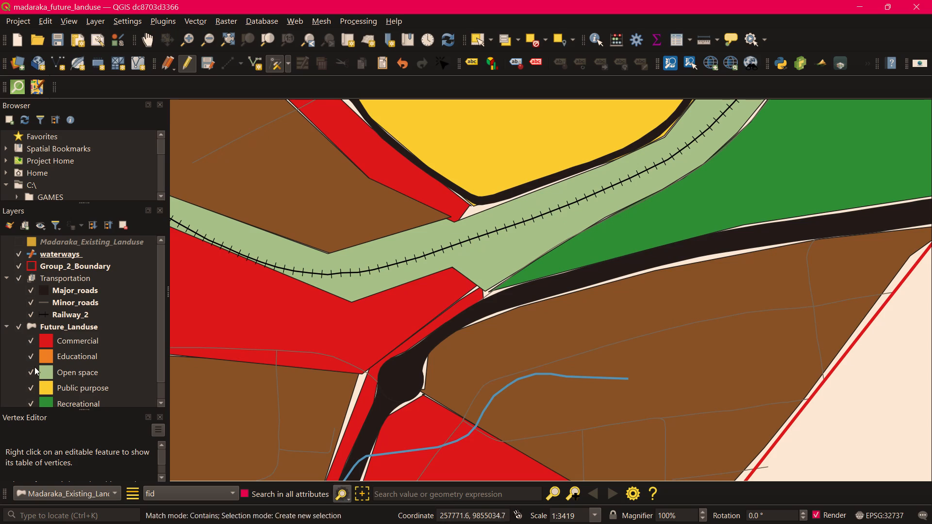
{"action": "left_click", "coordinate": [17, 18]}
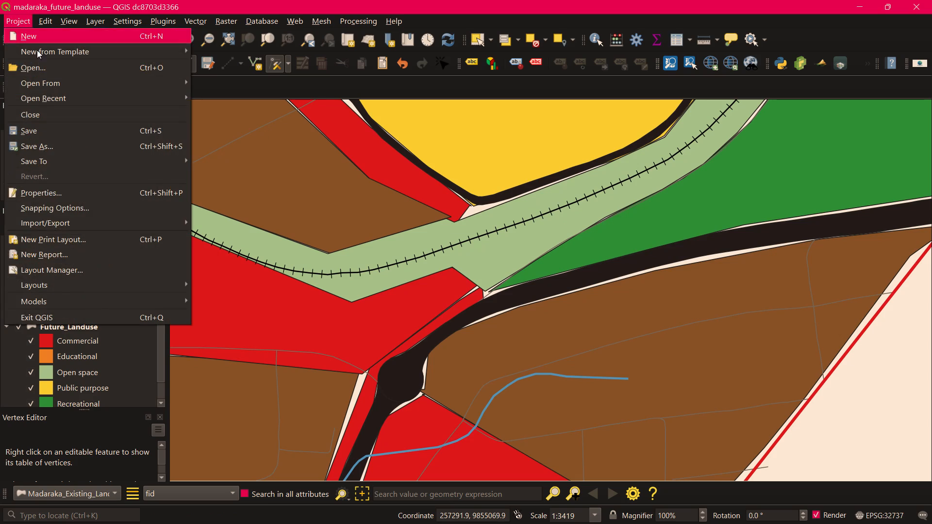
{"action": "left_click", "coordinate": [43, 132]}
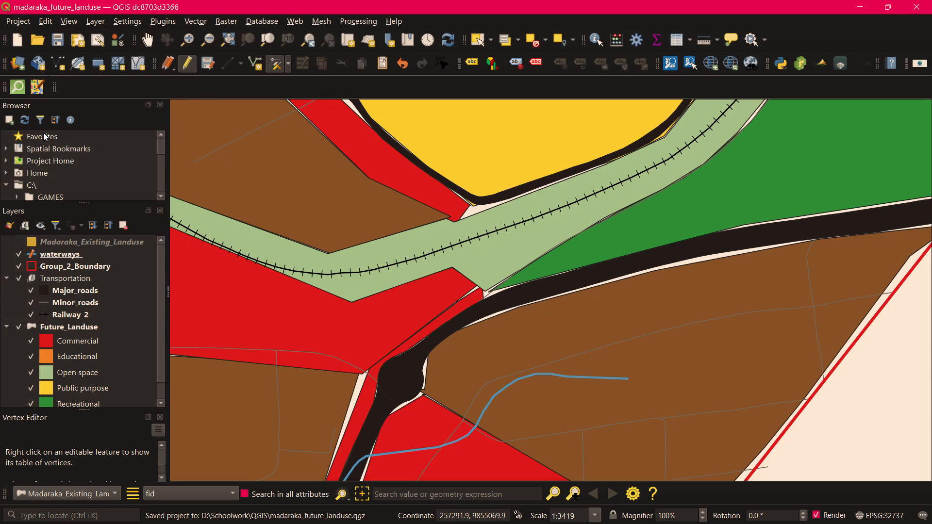
{"action": "key", "text": "ctrl+s"}
{"action": "key", "text": "ctrl+s"}
{"action": "left_click", "coordinate": [22, 18]}
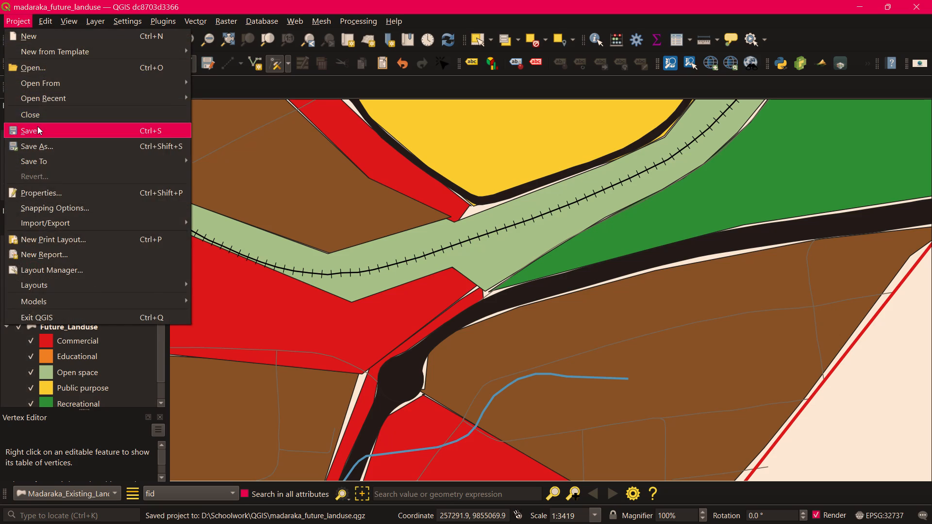
{"action": "left_click", "coordinate": [37, 126]}
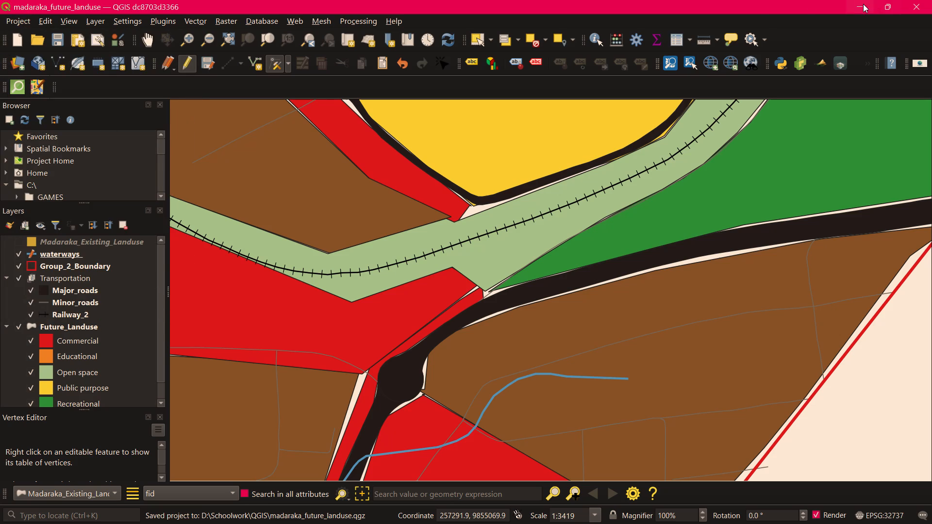
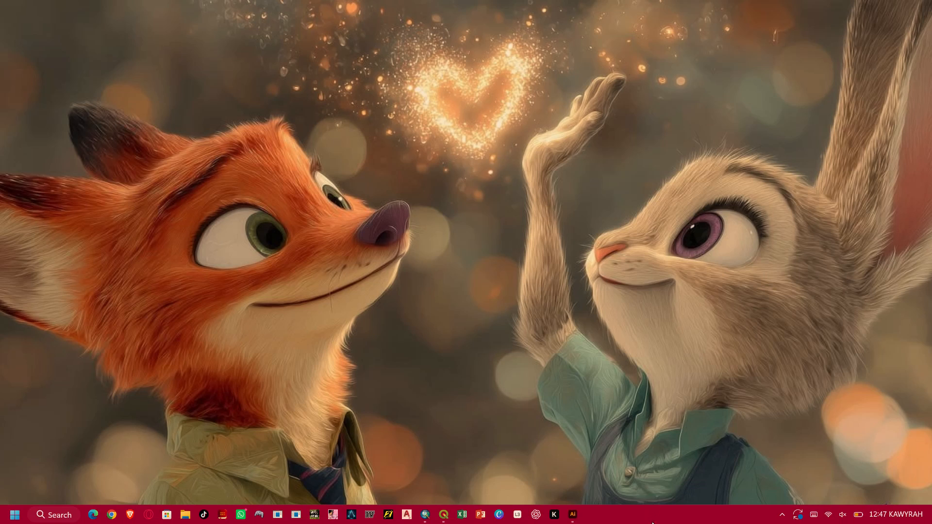
Switch to Illustrator and save the transport poster as Transport analysis poster 3.pdf in the Schoolwork folder with the [Illustrator Default] PDF preset.
{"action": "left_click", "coordinate": [577, 515]}
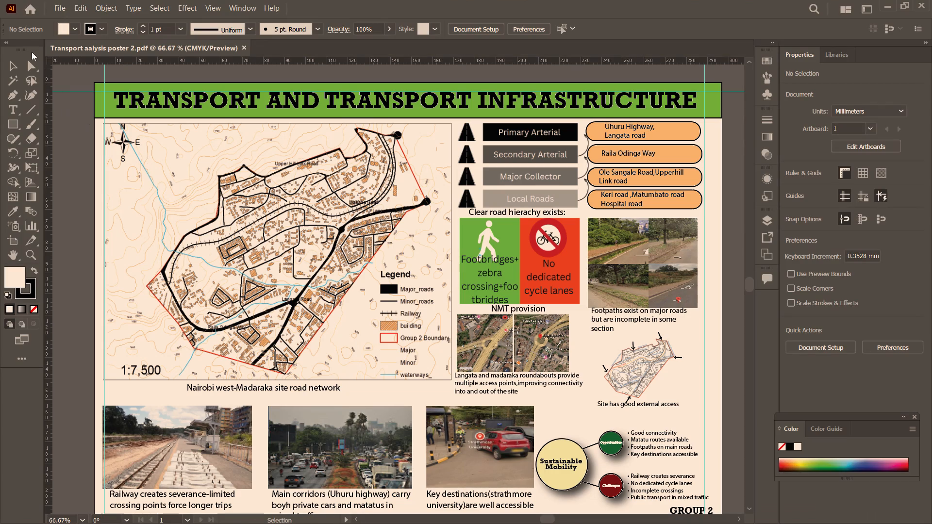
{"action": "left_click", "coordinate": [56, 3]}
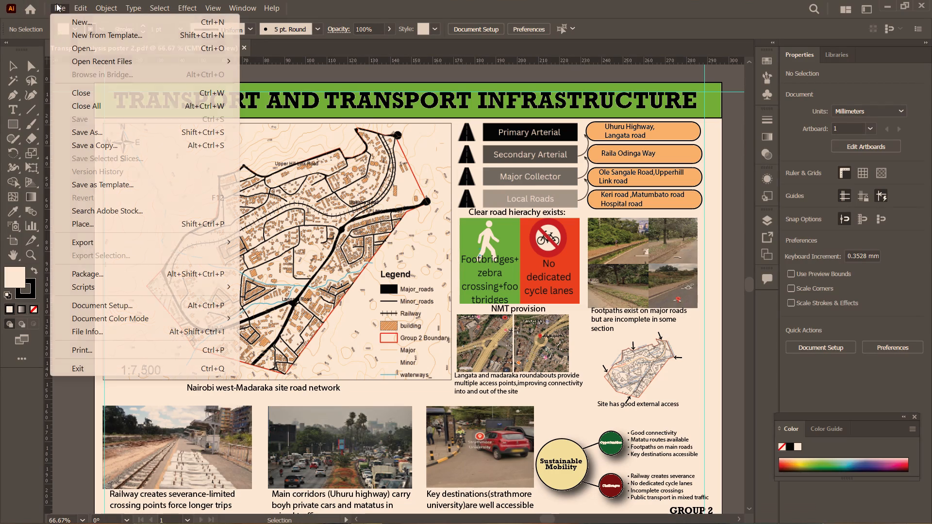
{"action": "left_click", "coordinate": [86, 132]}
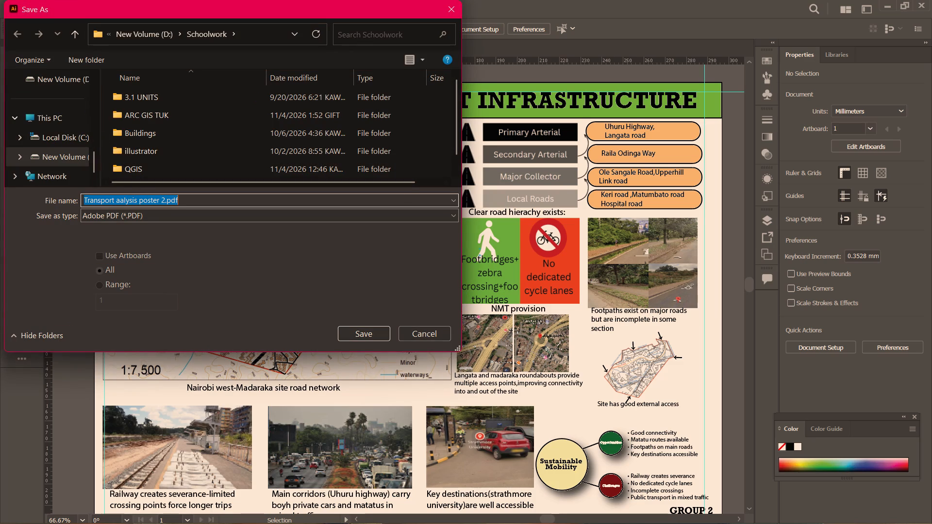
{"action": "left_click", "coordinate": [118, 199]}
{"action": "key", "text": "n"}
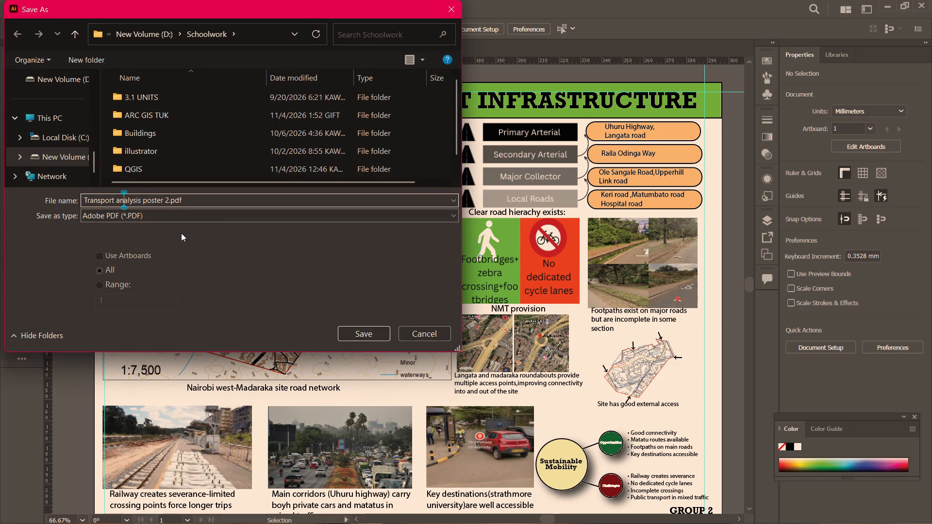
{"action": "left_click", "coordinate": [168, 200]}
{"action": "key", "text": "BackSpace"}
{"action": "key", "text": "3"}
{"action": "left_click", "coordinate": [359, 330]}
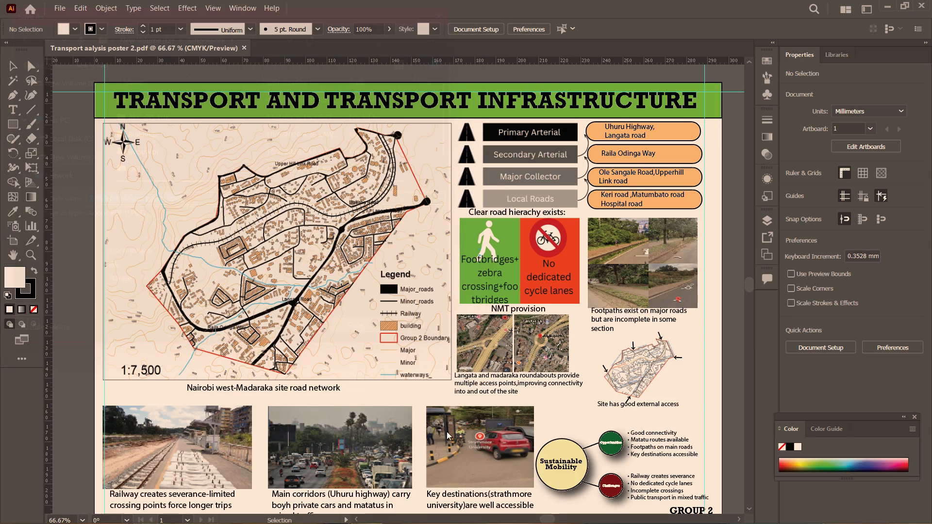
{"action": "left_click", "coordinate": [53, 7]}
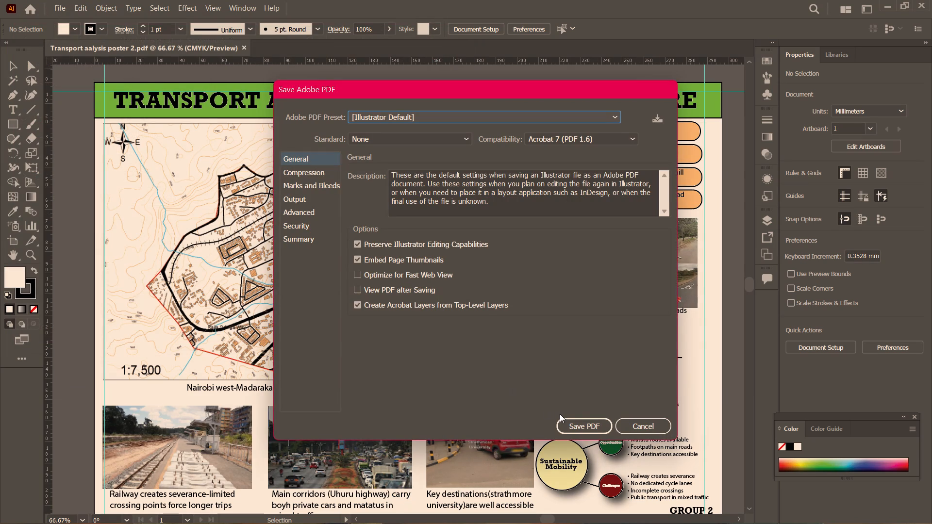
{"action": "left_click", "coordinate": [574, 425]}
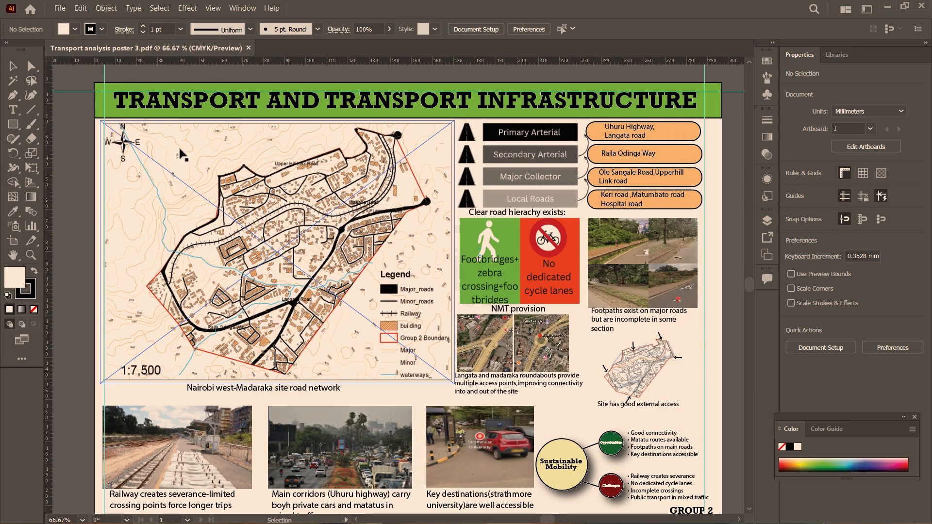
Close Illustrator.
{"action": "left_click", "coordinate": [58, 9]}
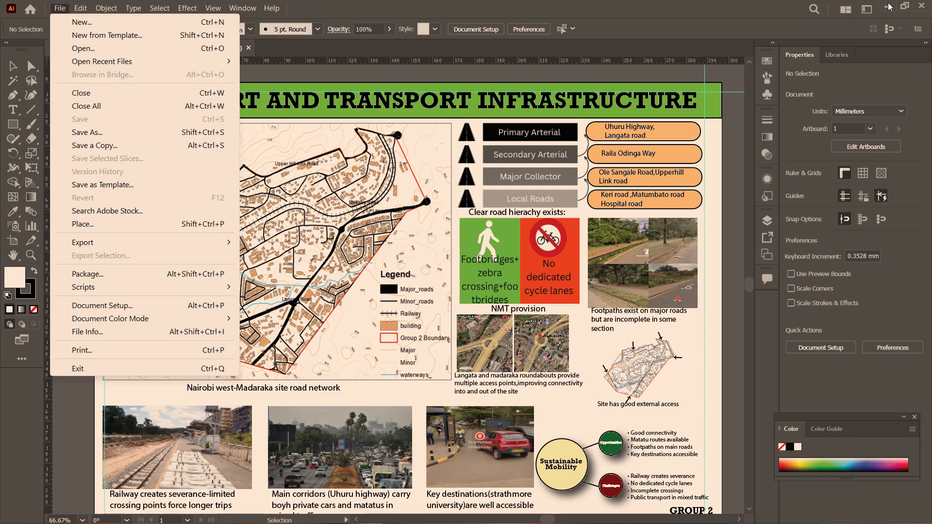
{"action": "left_click", "coordinate": [926, 5]}
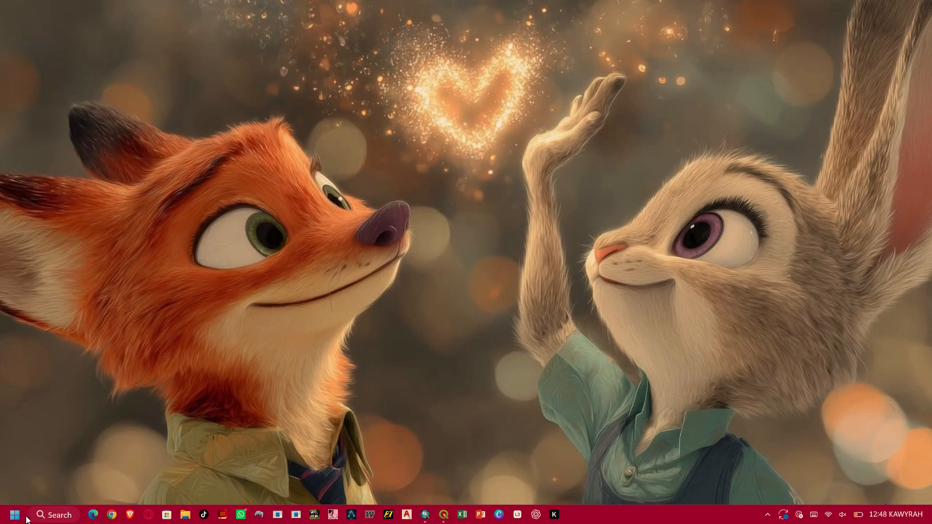
Shut down the computer.
{"action": "left_click", "coordinate": [17, 517]}
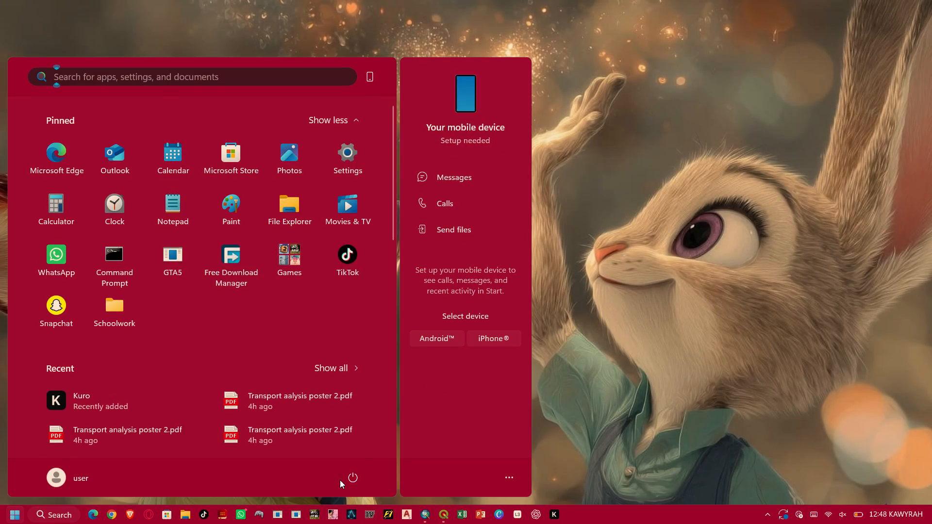
{"action": "left_click", "coordinate": [361, 480]}
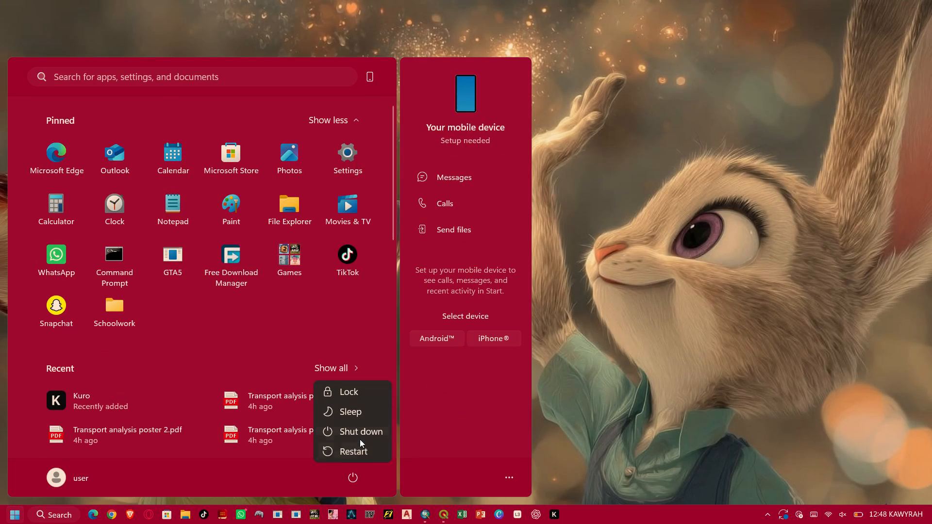
{"action": "left_click", "coordinate": [360, 432]}
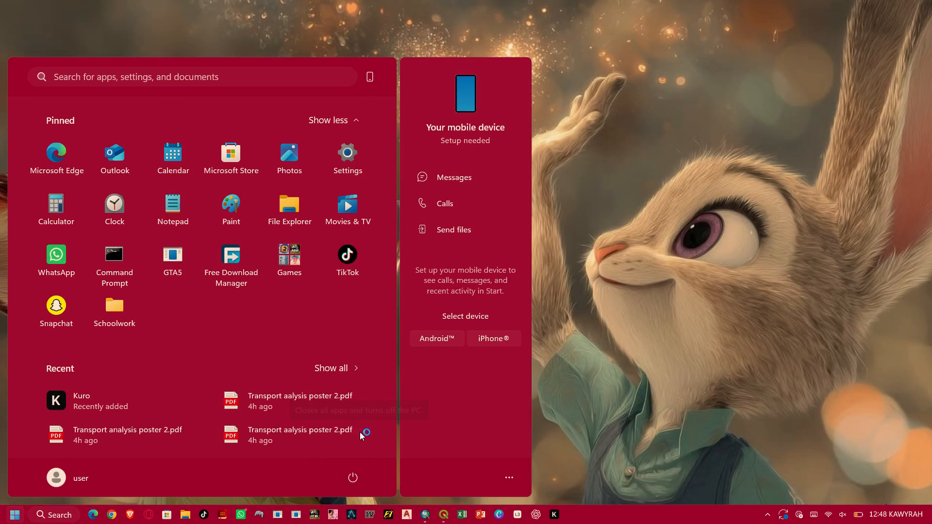